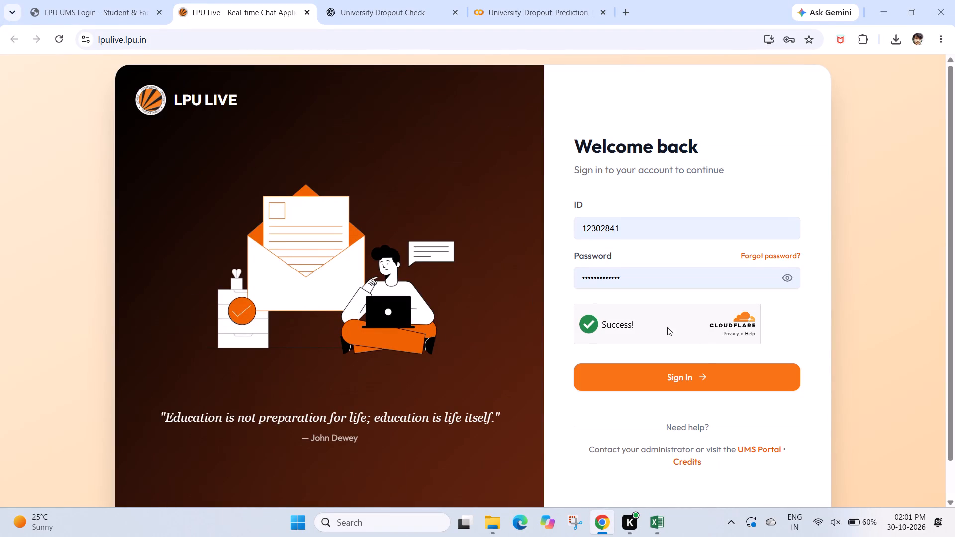
Sign in to LPU Live with the credentials already filled in.
click(677, 379)
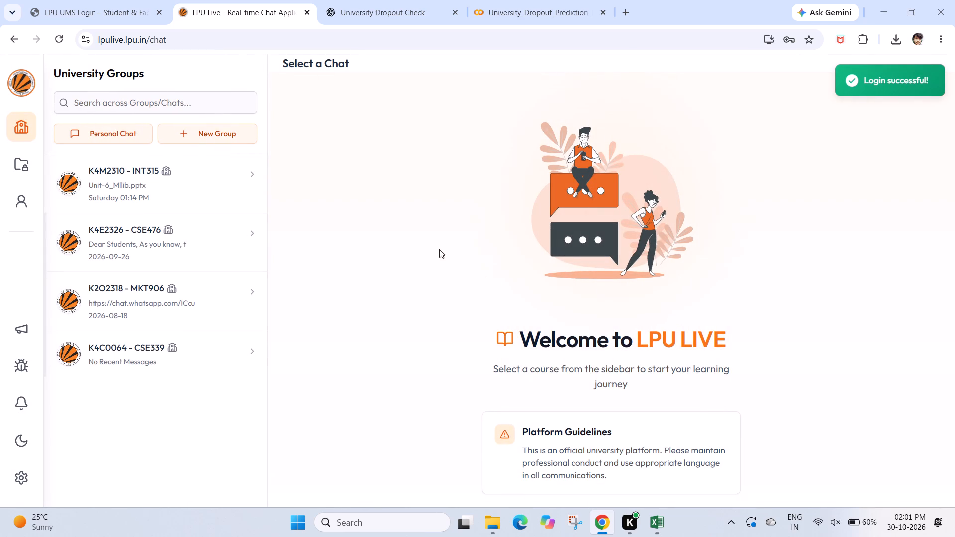
Open the K4M2310 - INT315 group chat and read the full project instructions and the project report requirements.
click(166, 183)
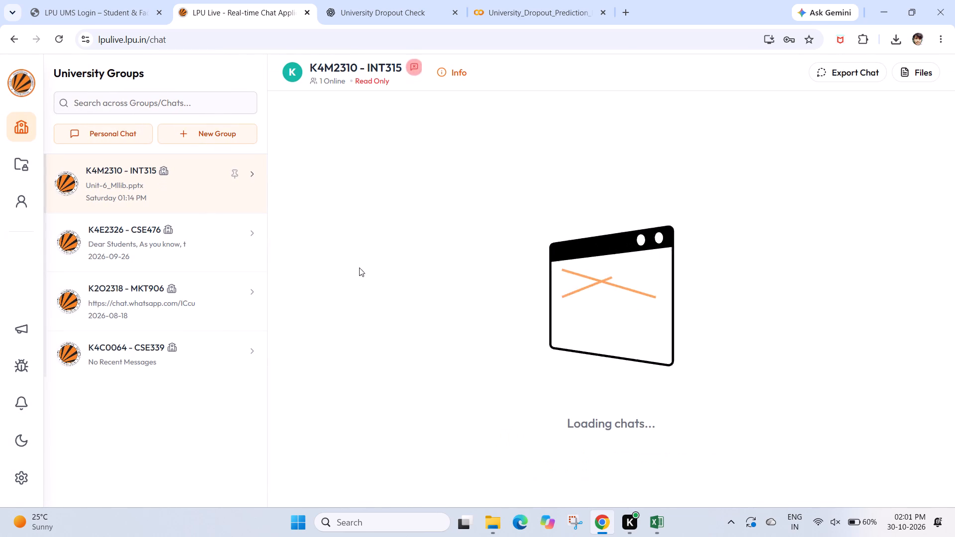
click(388, 290)
scroll(397, 189, up, 5)
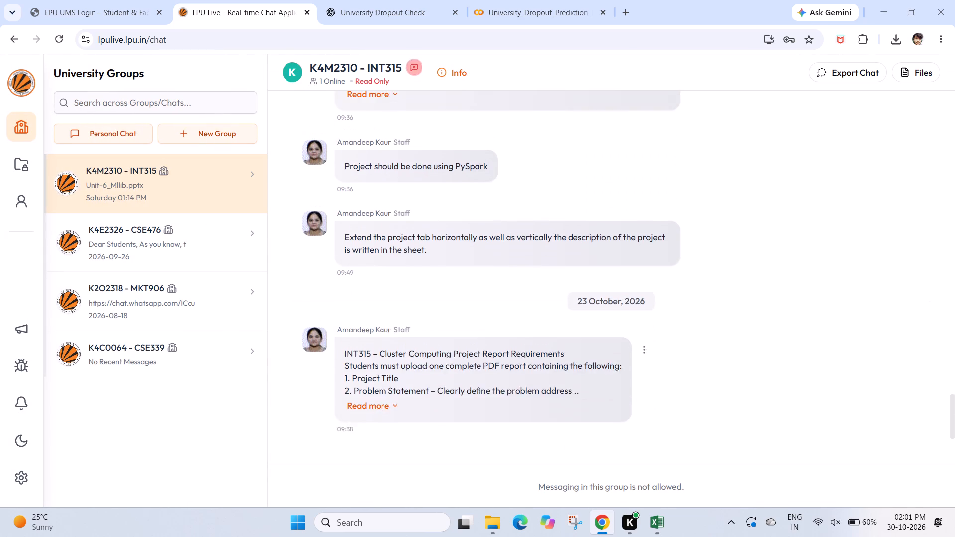
scroll(397, 189, up, 1)
click(362, 221)
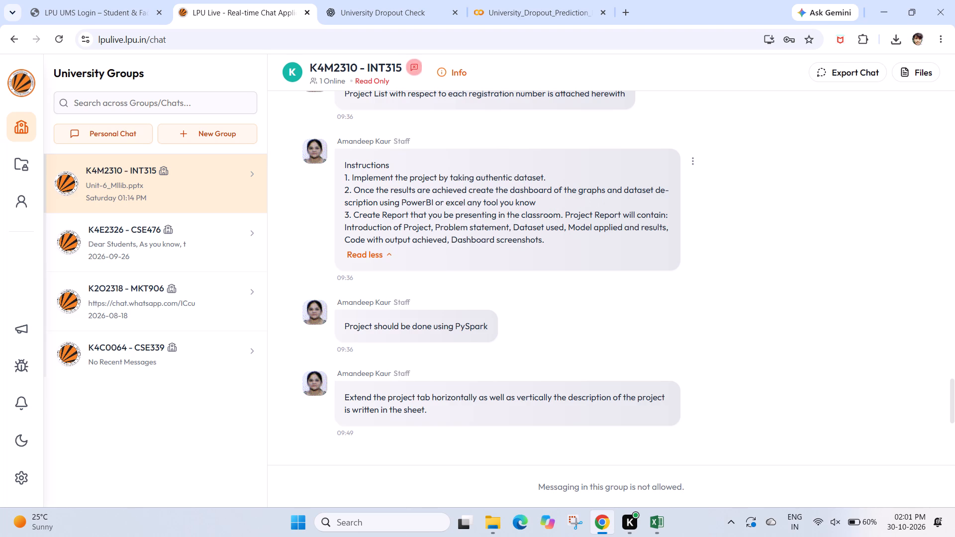
double_click(359, 194)
scroll(399, 268, down, 4)
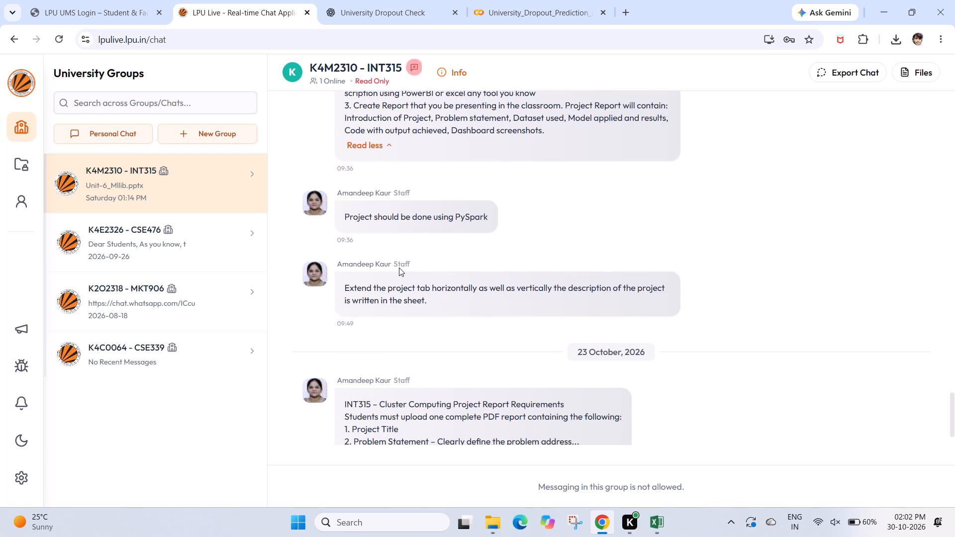
scroll(399, 268, down, 4)
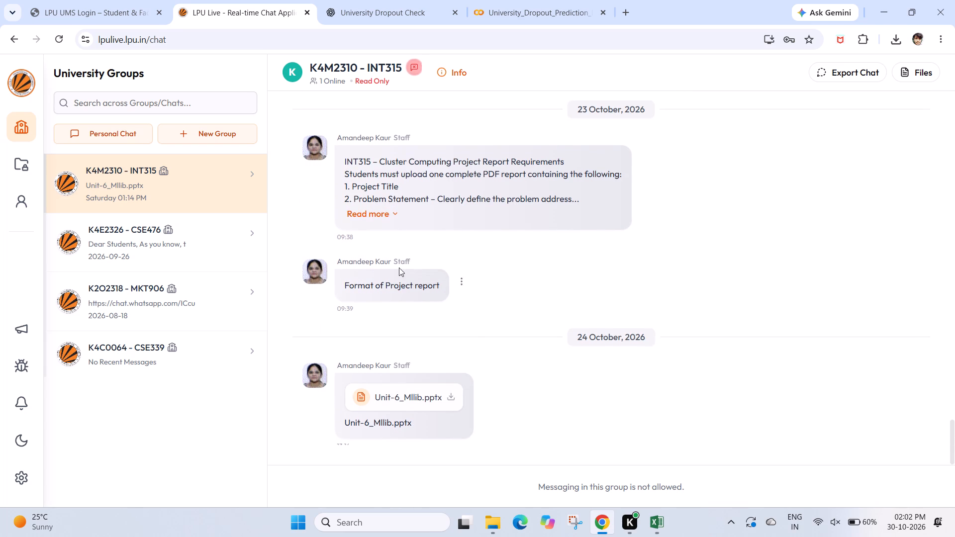
click(361, 208)
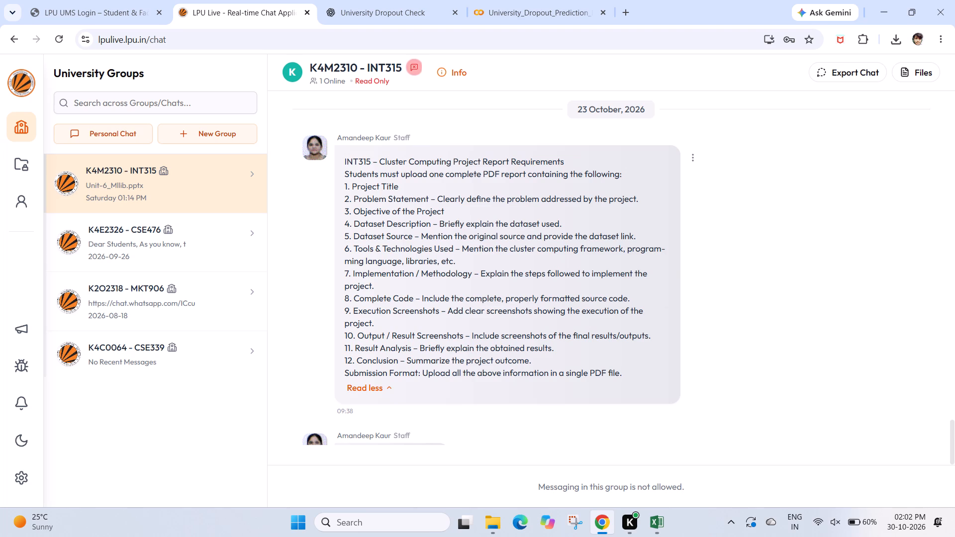
Copy the text of instruction 2 in the Instructions message, from "Once the results are achieved" through "any tool you know".
scroll(475, 265, up, 5)
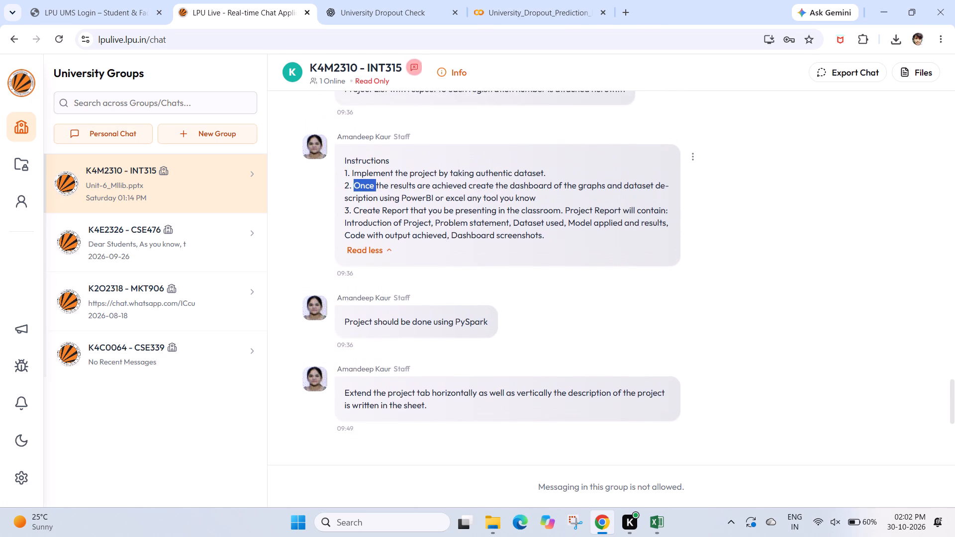
key(shift+Right)
key(shift+Right)
key(shift+Right)
key(shift+Down)
double_click(367, 188)
key(shift+Right)
key(shift+Right)
key(shift+Right)
key(shift+Down)
key(shift+Down)
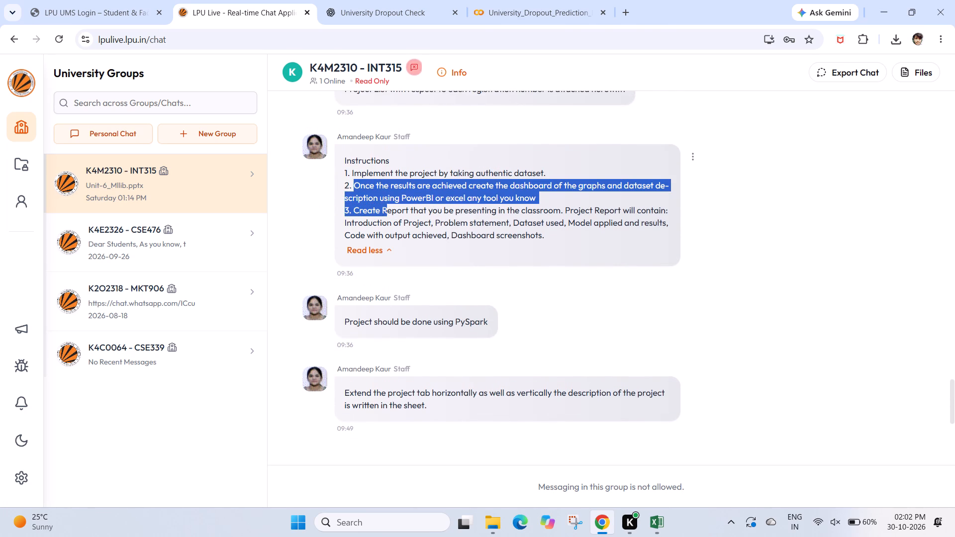
key(shift+Left)
key(shift+Left)
key(shift+Left)
key(shift+Left)
key(shift+Left)
key(shift+Left)
key(shift+Left)
key(shift+Left)
key(shift+Left)
key(shift+Left)
key(shift+Left)
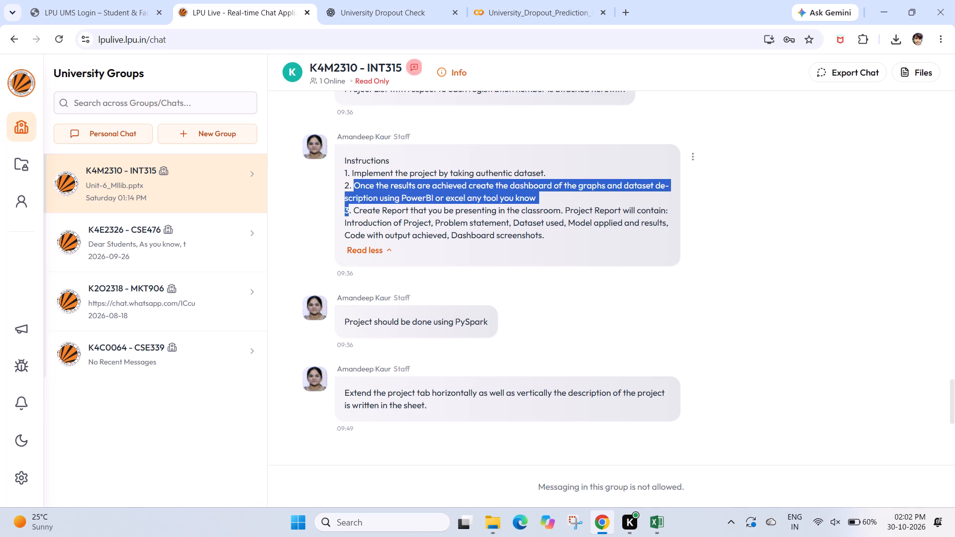
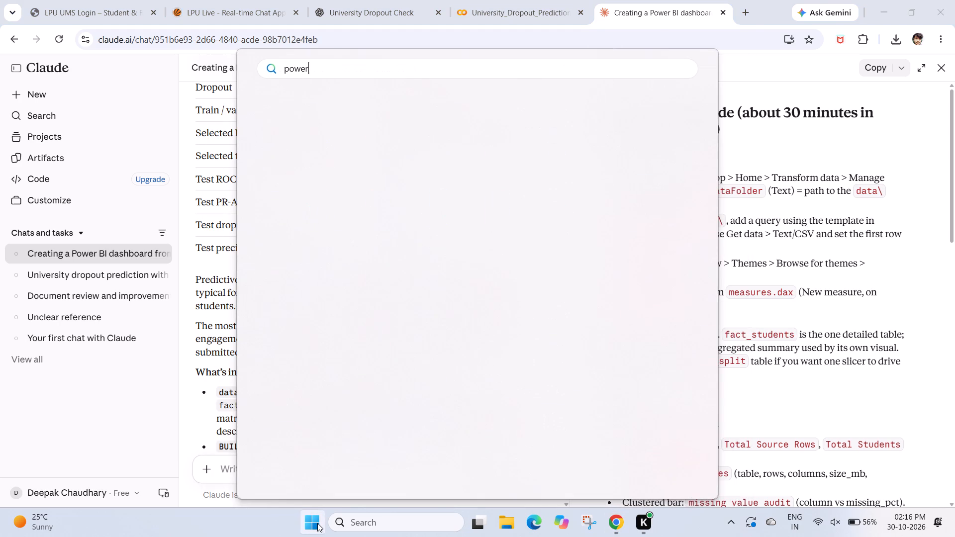
key(Right)
key(Return)
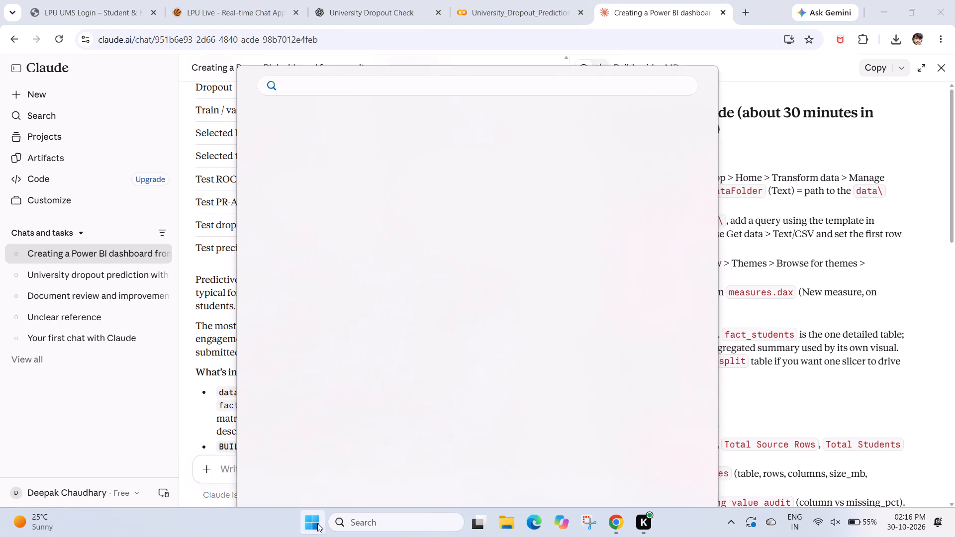
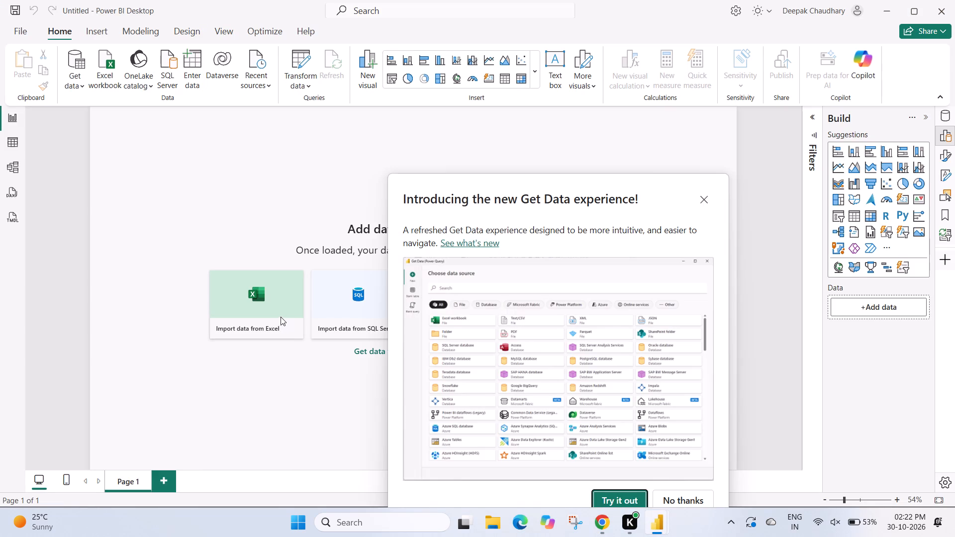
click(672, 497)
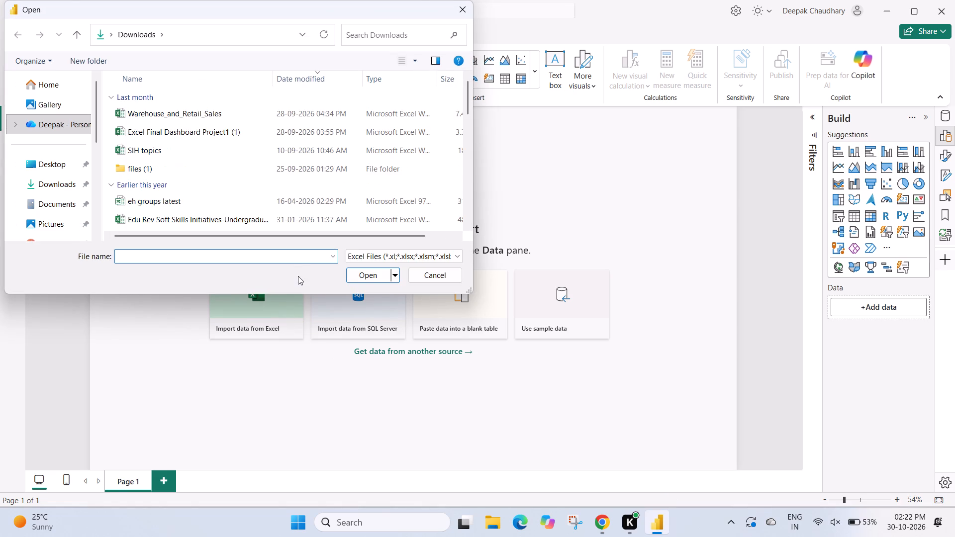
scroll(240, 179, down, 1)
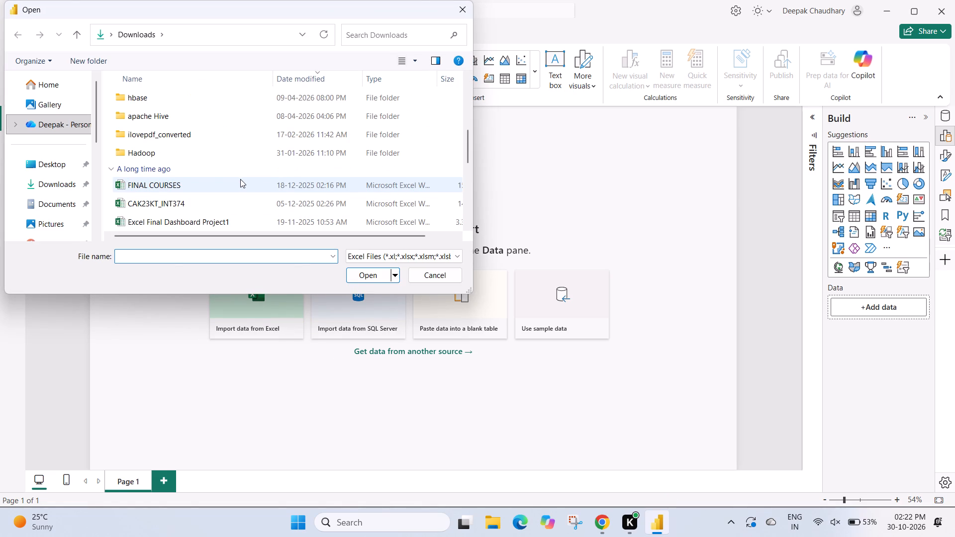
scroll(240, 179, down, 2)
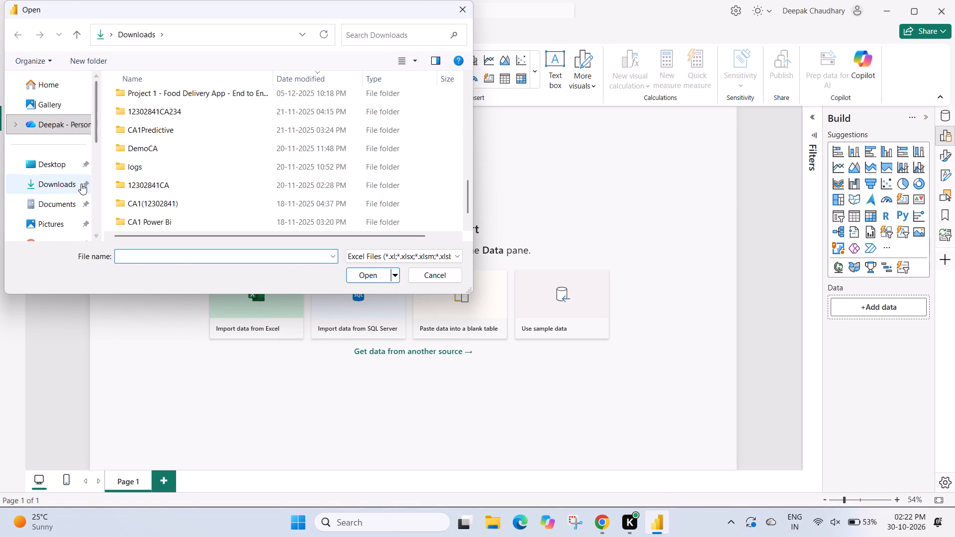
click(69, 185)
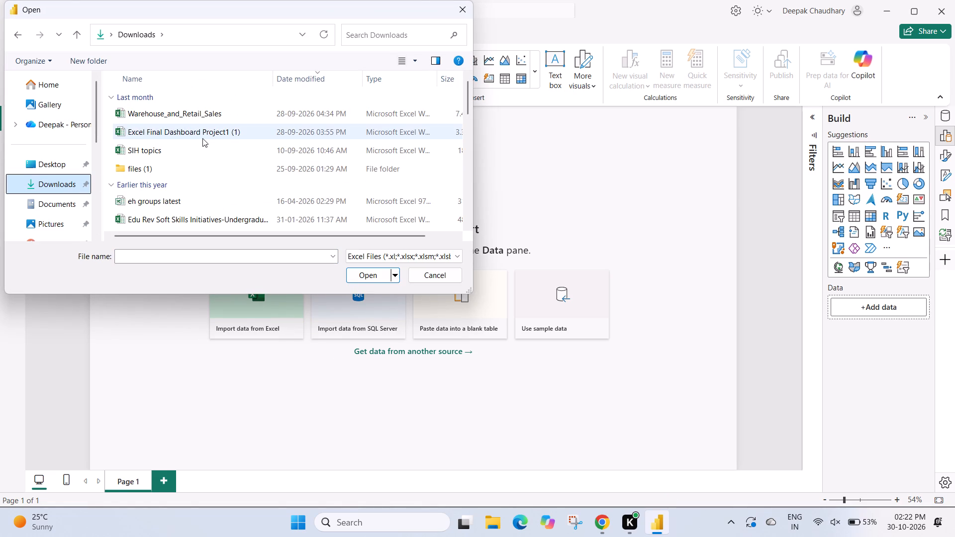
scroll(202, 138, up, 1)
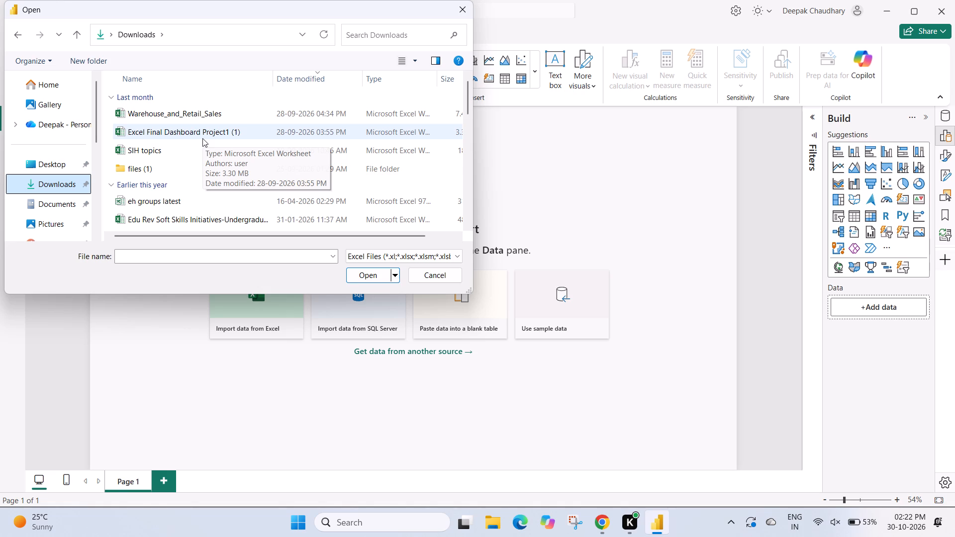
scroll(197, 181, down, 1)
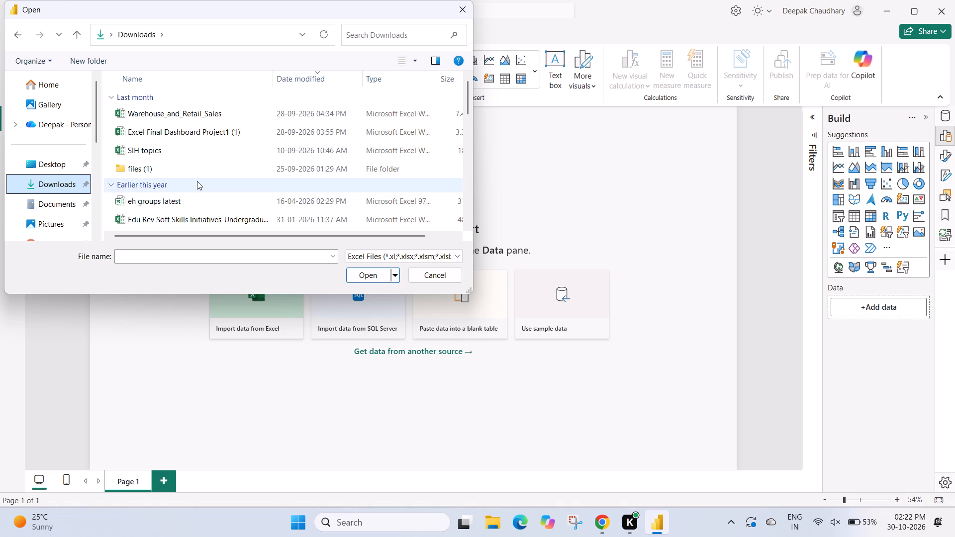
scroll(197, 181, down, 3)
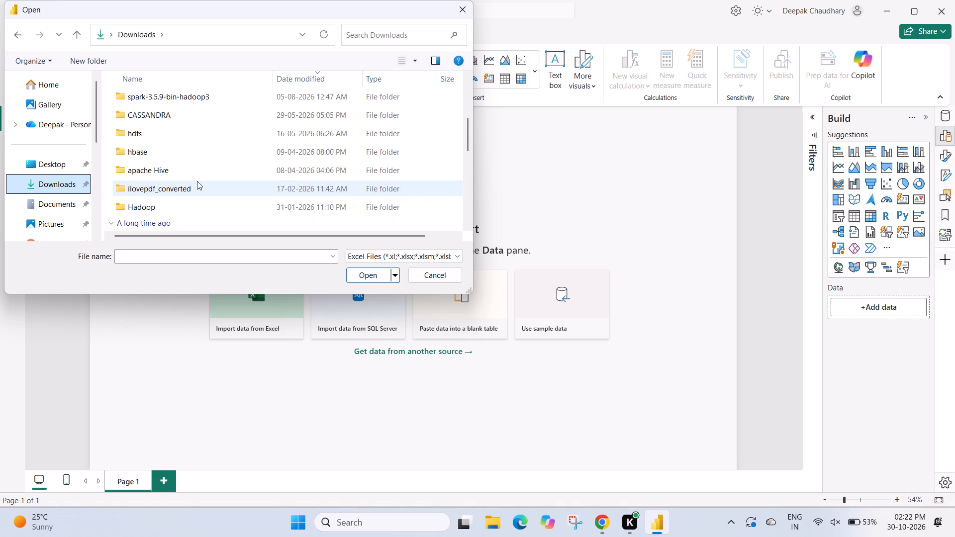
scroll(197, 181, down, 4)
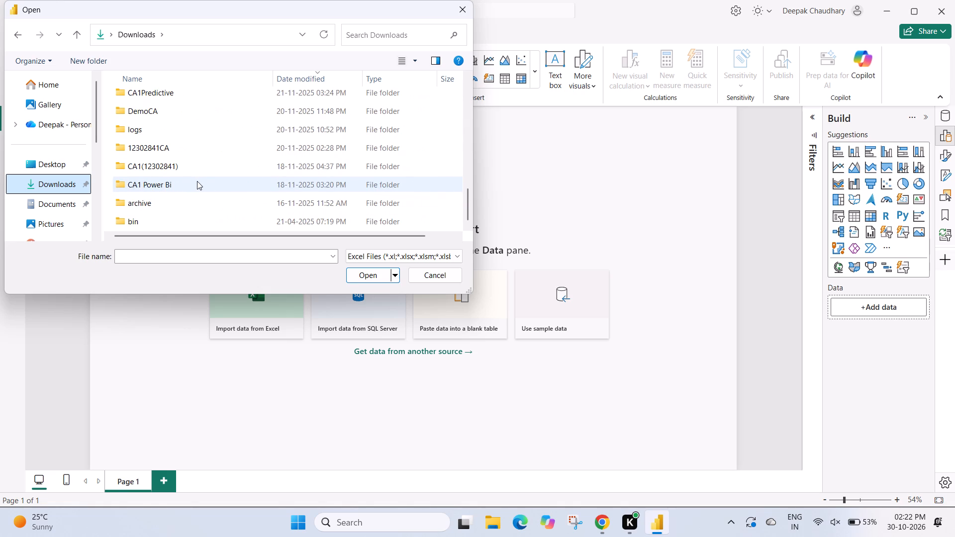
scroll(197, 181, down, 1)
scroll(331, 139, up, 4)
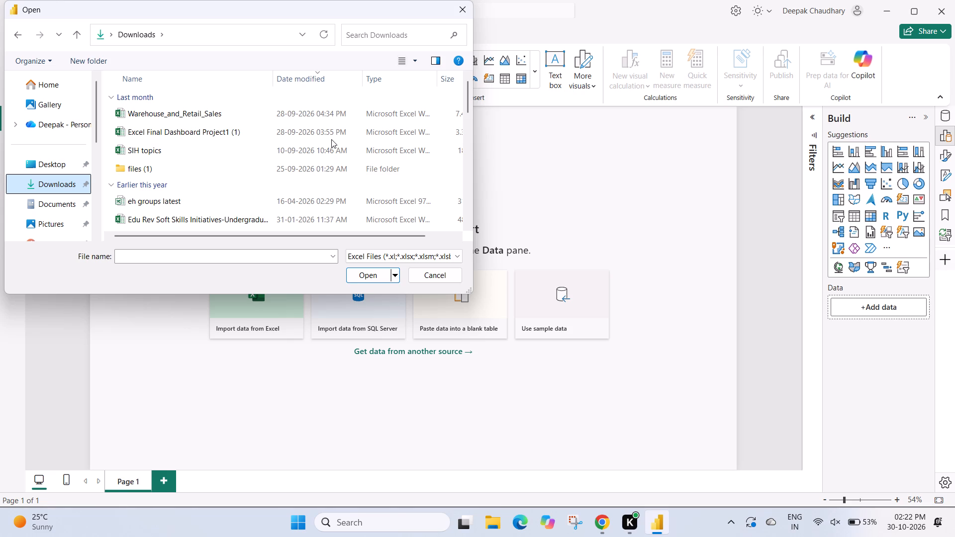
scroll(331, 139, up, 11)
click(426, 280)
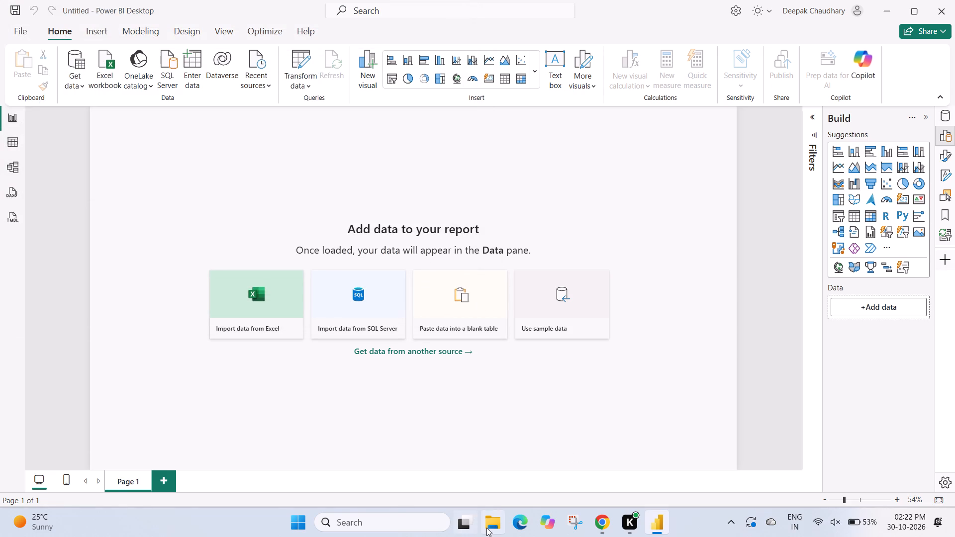
Switch to File Explorer, open the Downloads folder and select the 42.1 MB zip file named archive.
click(486, 528)
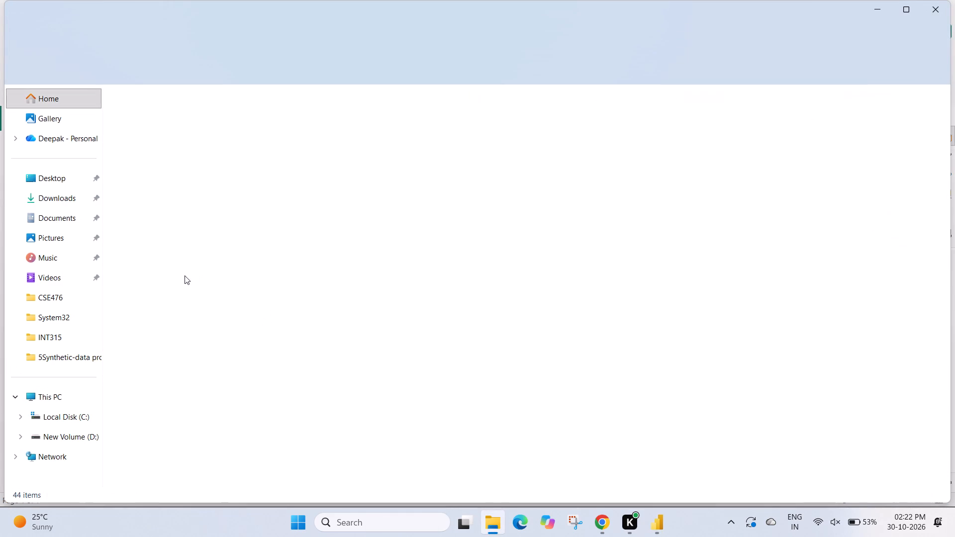
click(55, 197)
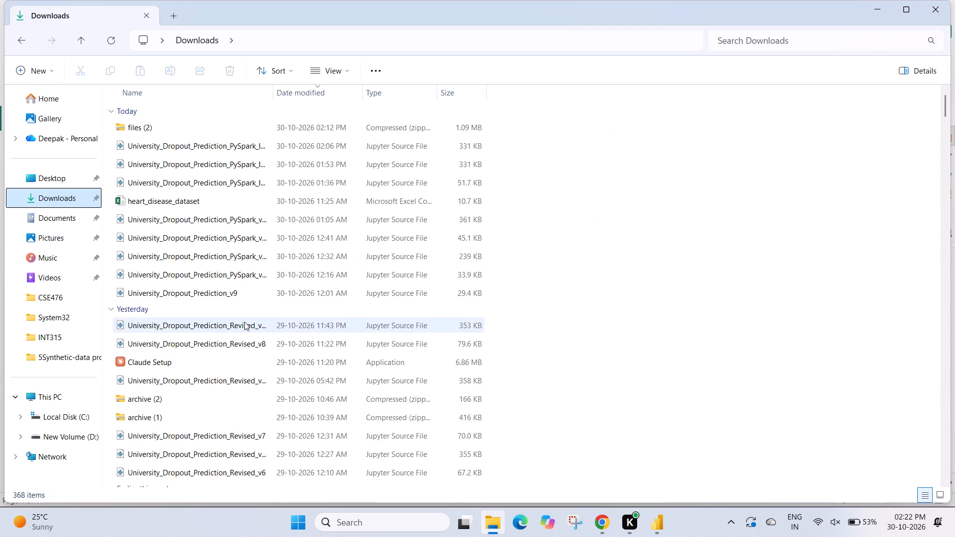
scroll(244, 322, down, 6)
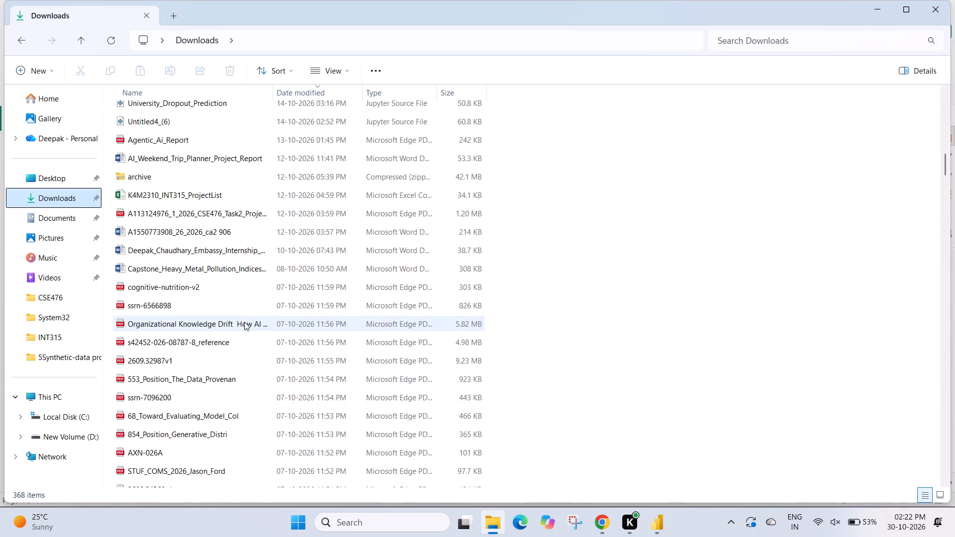
scroll(244, 322, down, 2)
click(214, 181)
click(215, 172)
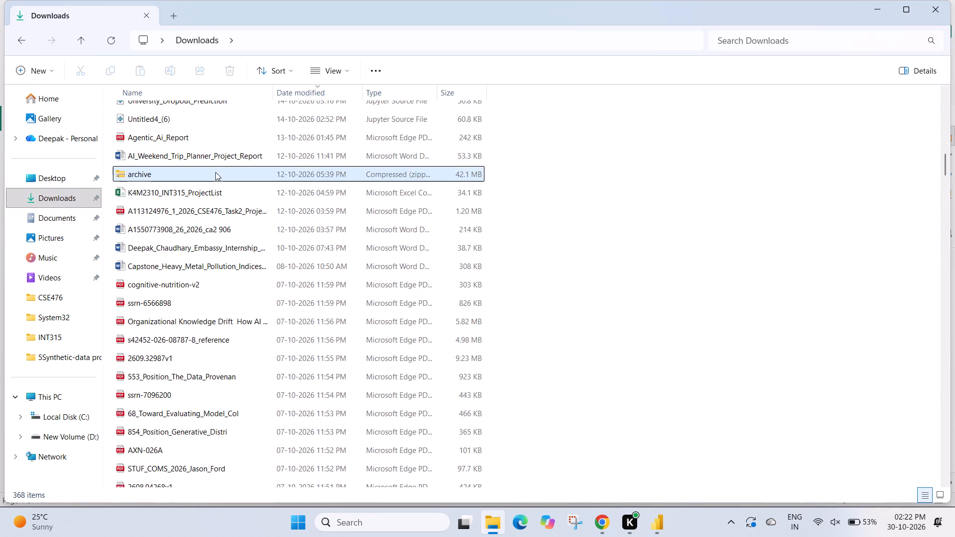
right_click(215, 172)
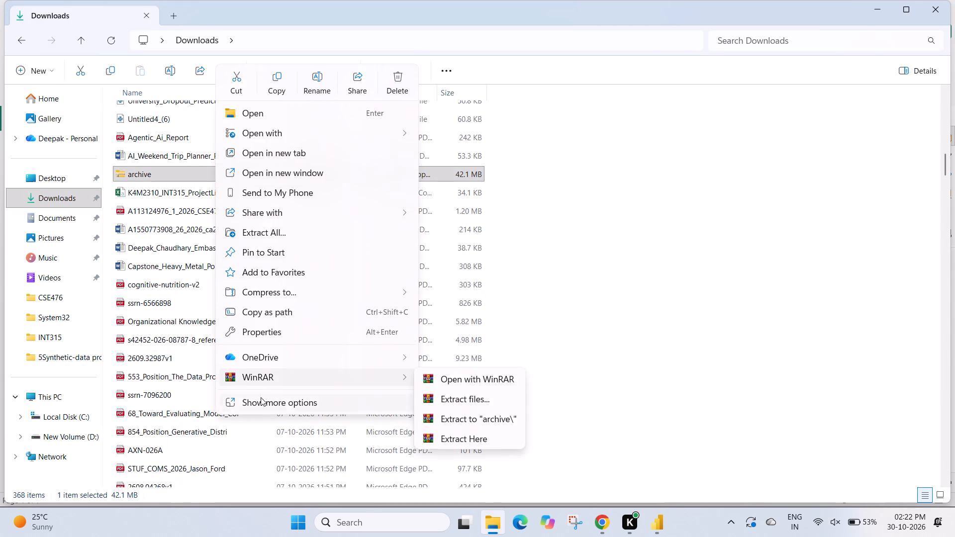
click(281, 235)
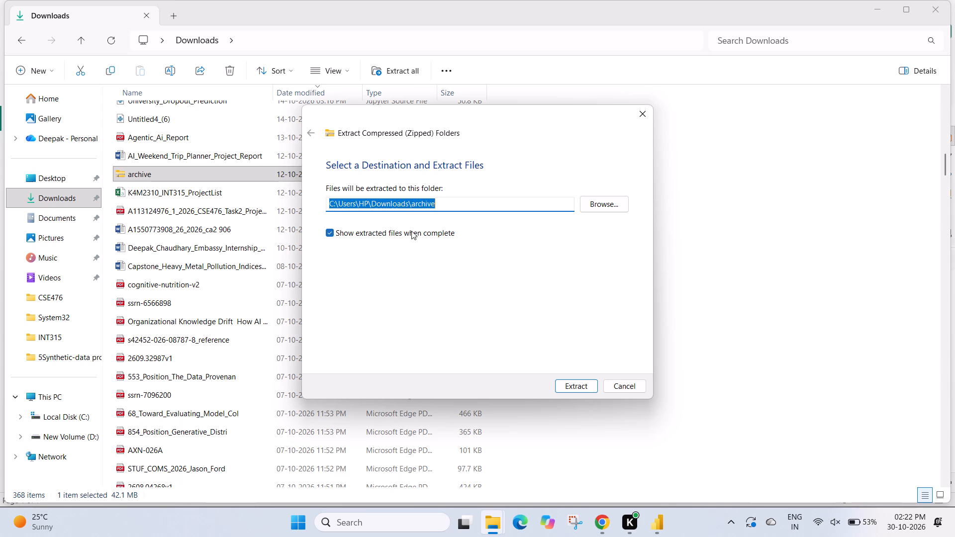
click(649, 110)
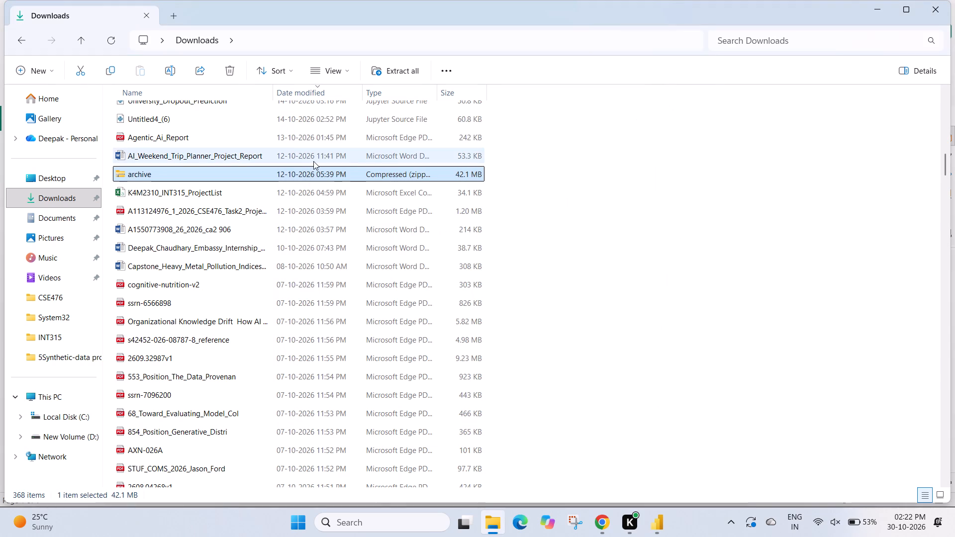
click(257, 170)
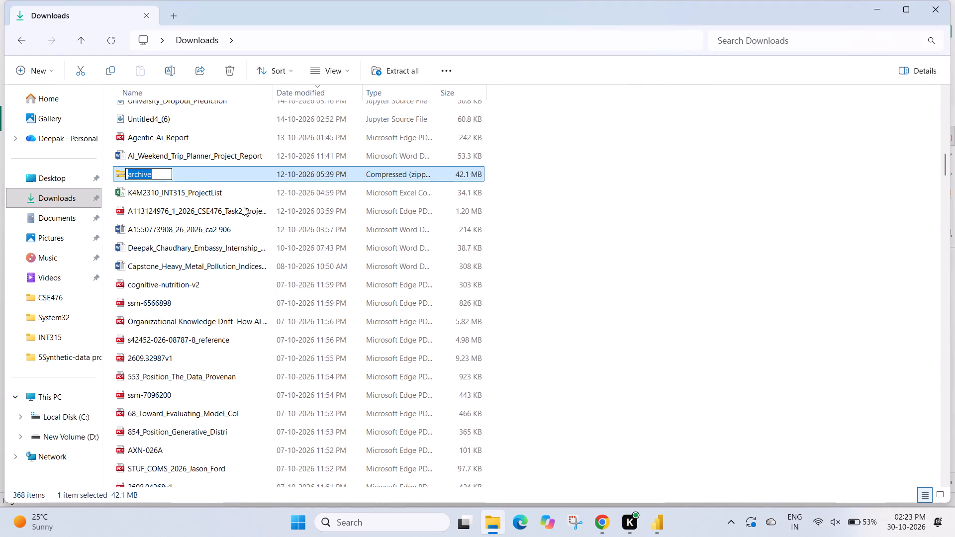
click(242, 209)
Bring up the full set of file actions for the archive zip file in Downloads.
click(238, 170)
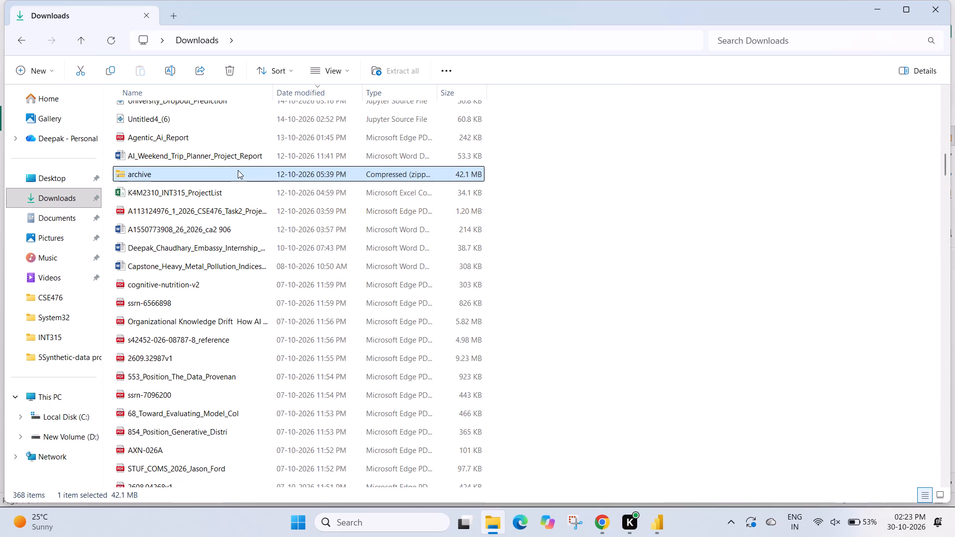
right_click(238, 170)
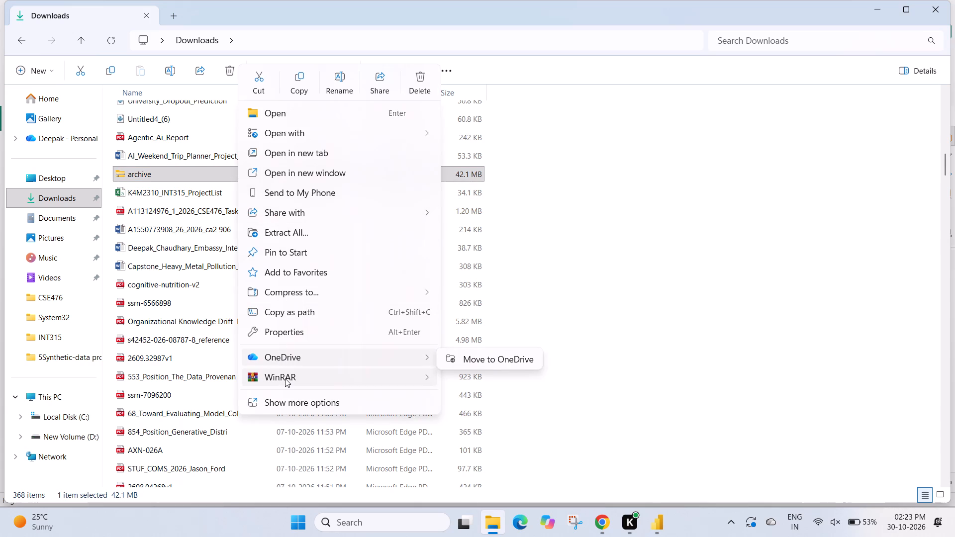
click(286, 406)
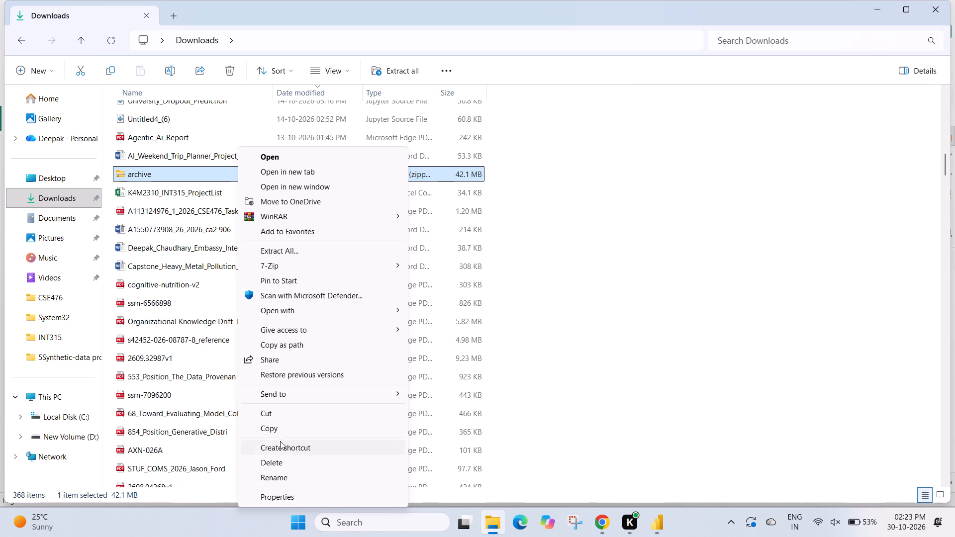
In File Explorer, copy the archive zip file from Downloads into the 7th Semester folder on the Desktop.
click(284, 429)
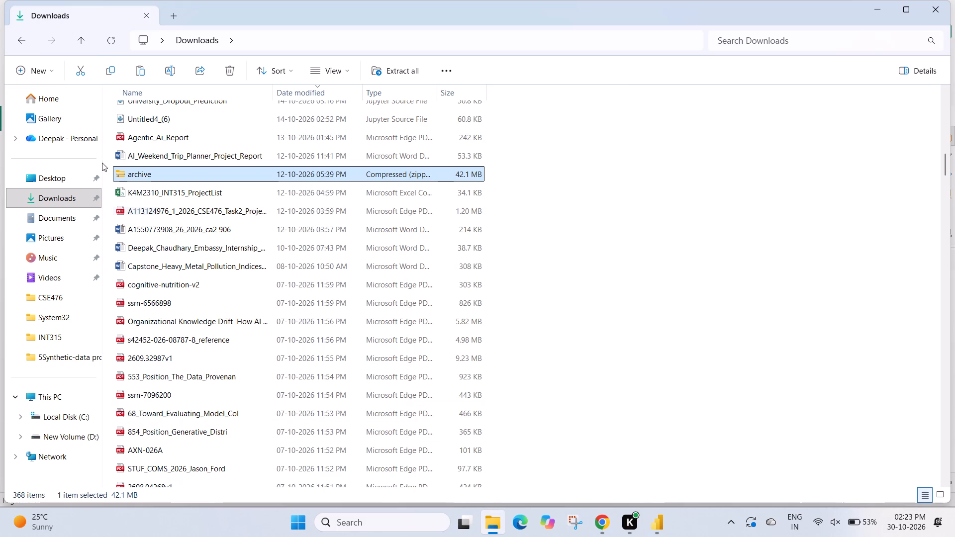
click(56, 179)
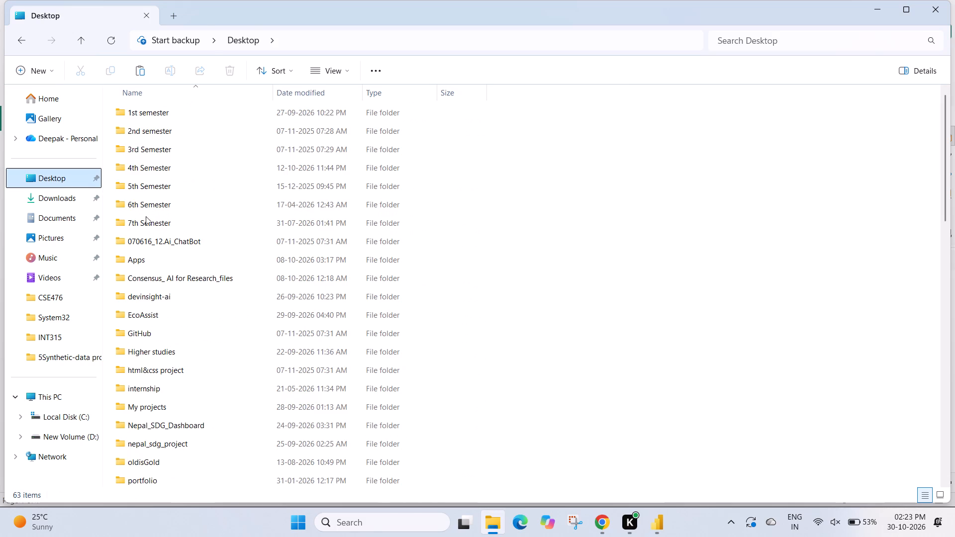
double_click(146, 223)
click(180, 210)
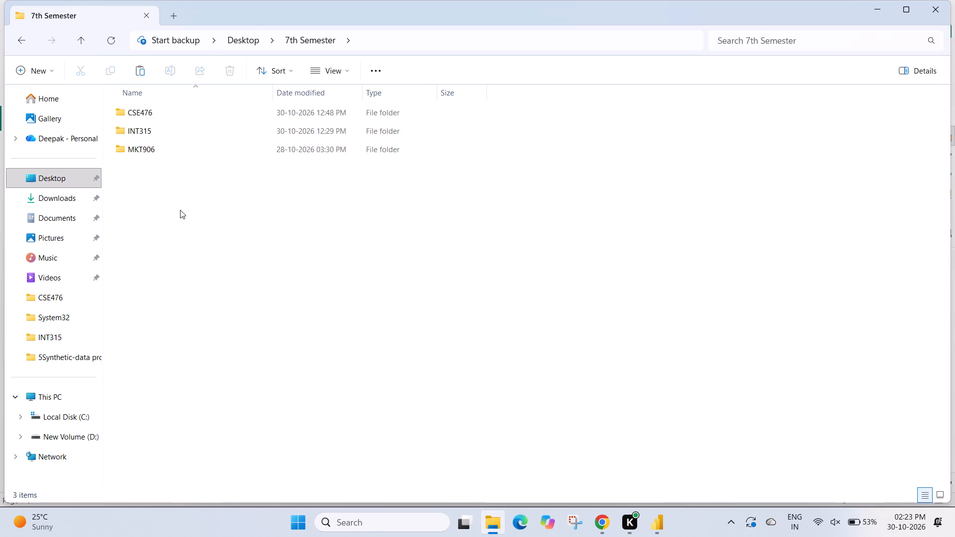
key(ctrl+v)
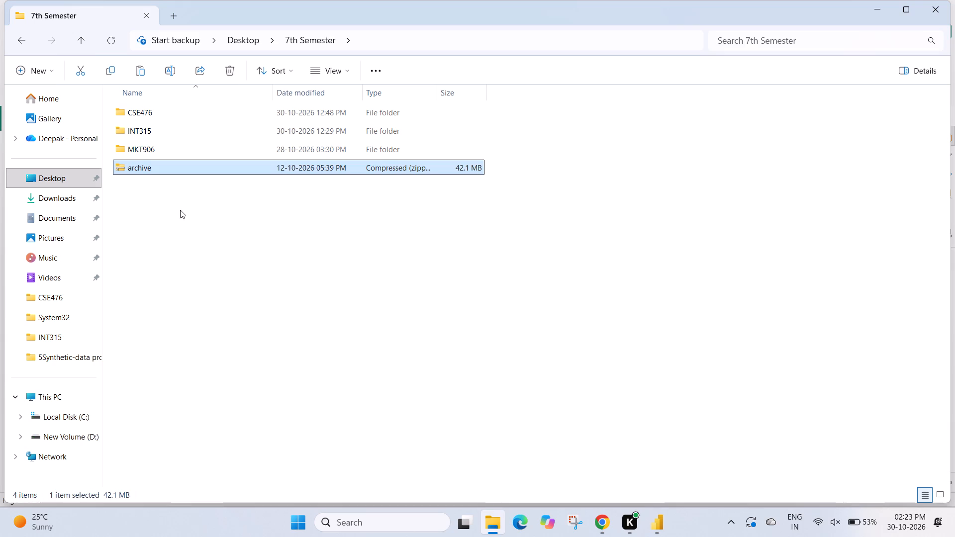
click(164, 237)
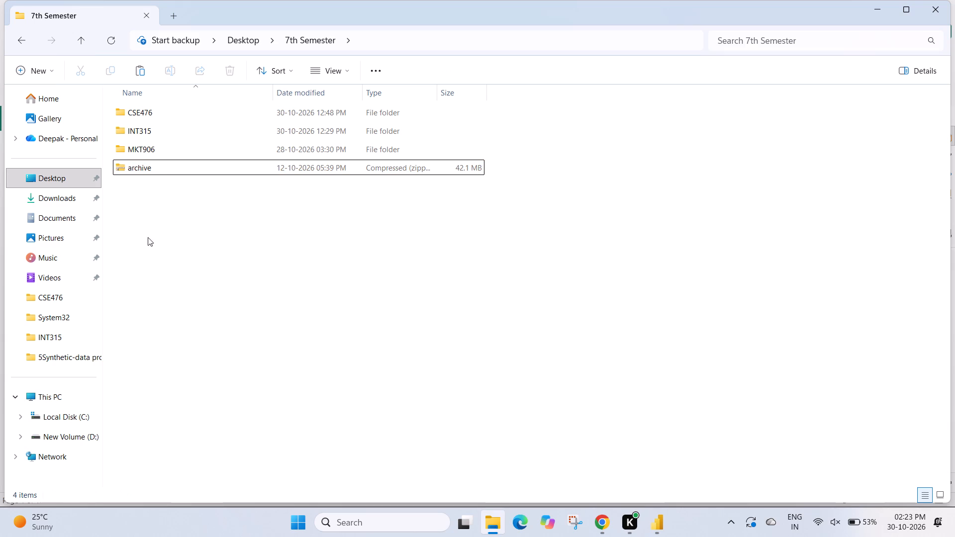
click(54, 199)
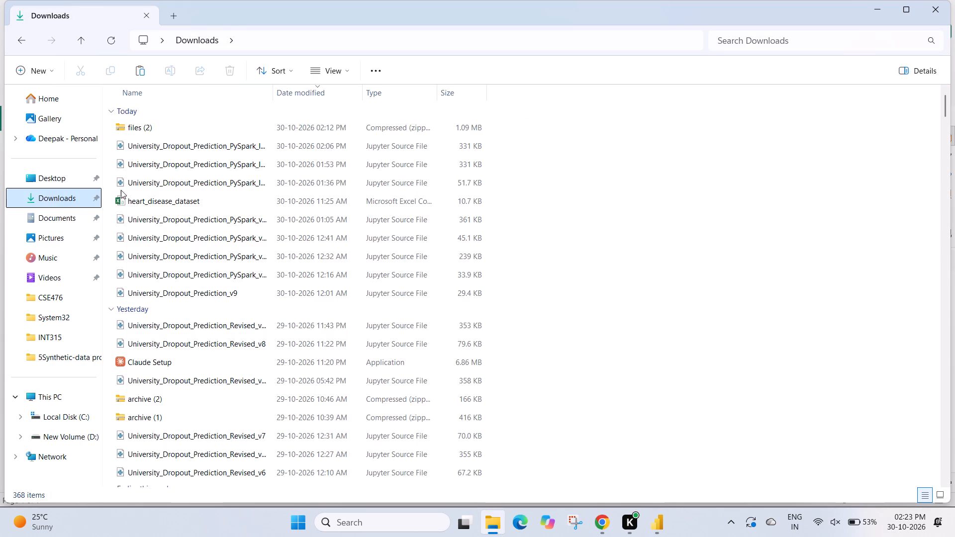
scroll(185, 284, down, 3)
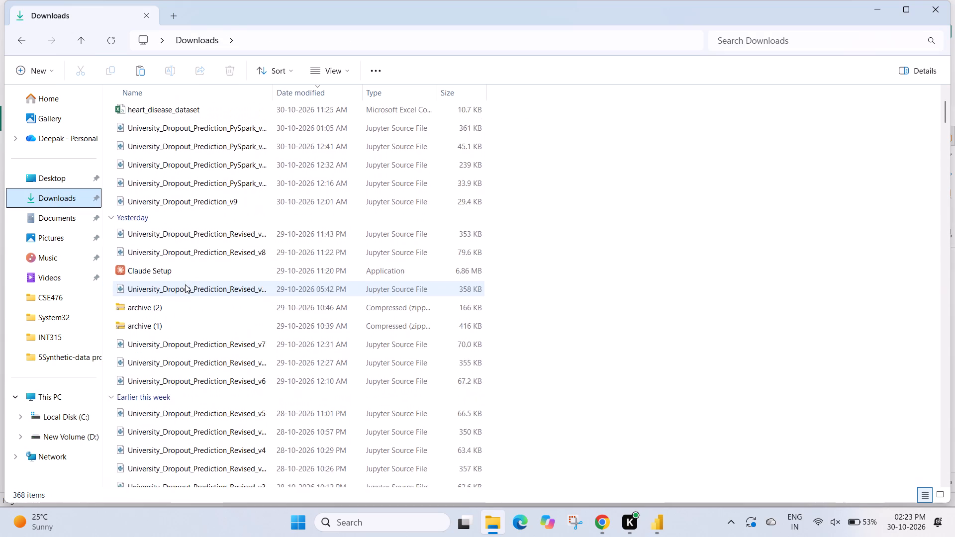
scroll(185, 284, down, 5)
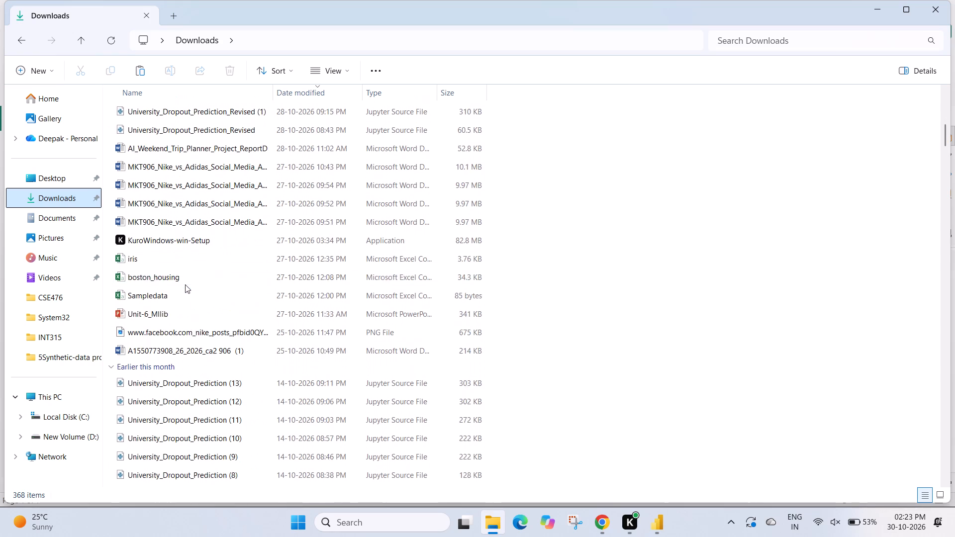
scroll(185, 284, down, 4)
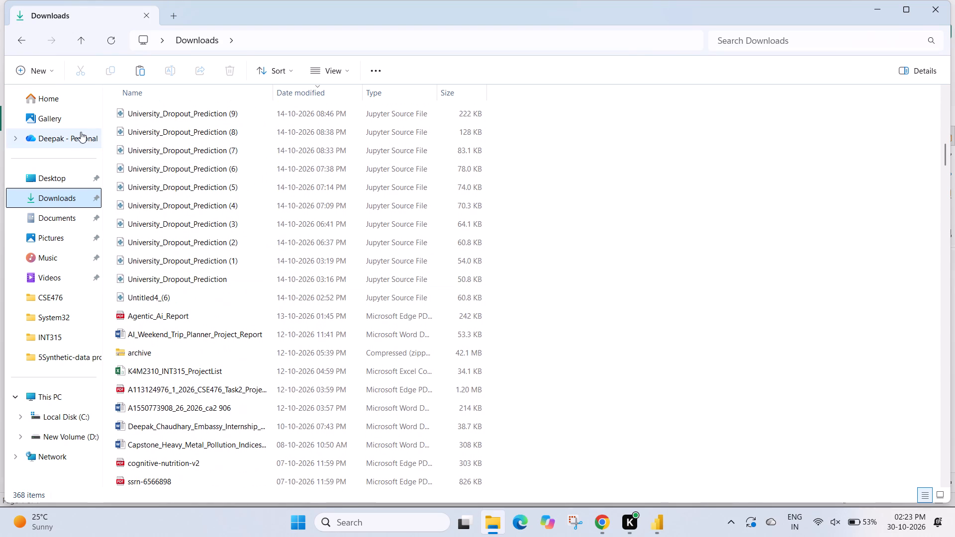
In the Desktop's 7th Semester folder, extract the archive zip file into a subfolder named archive.
click(54, 176)
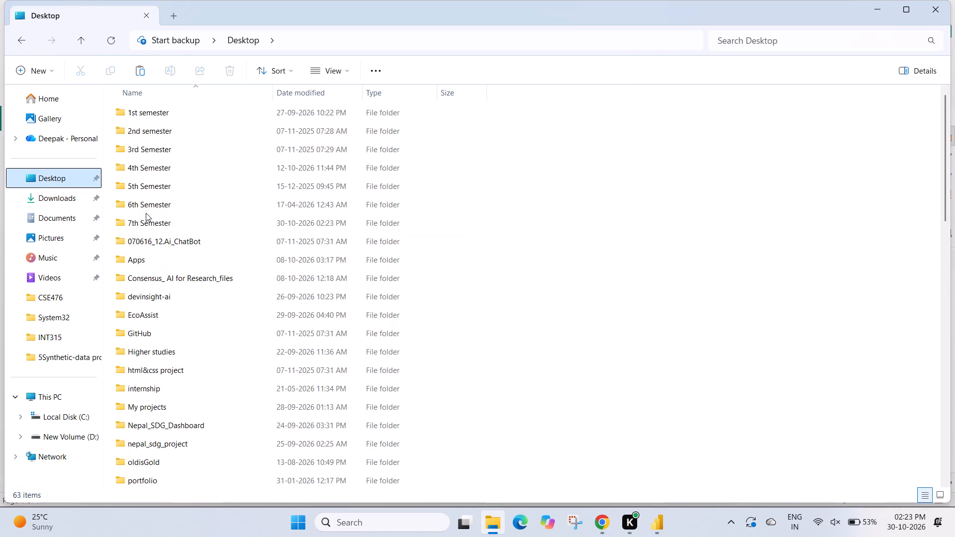
drag(146, 213, 145, 219)
double_click(145, 219)
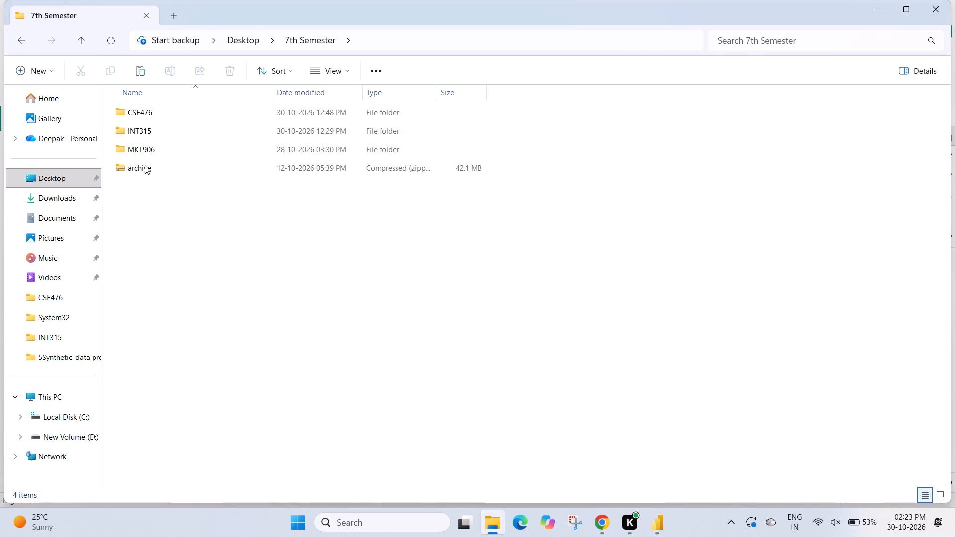
click(145, 165)
right_click(145, 165)
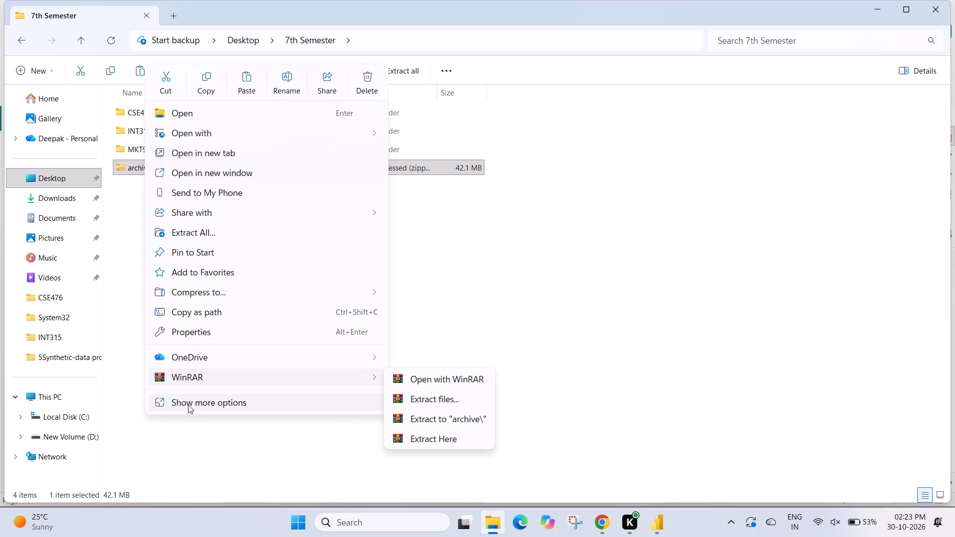
click(210, 232)
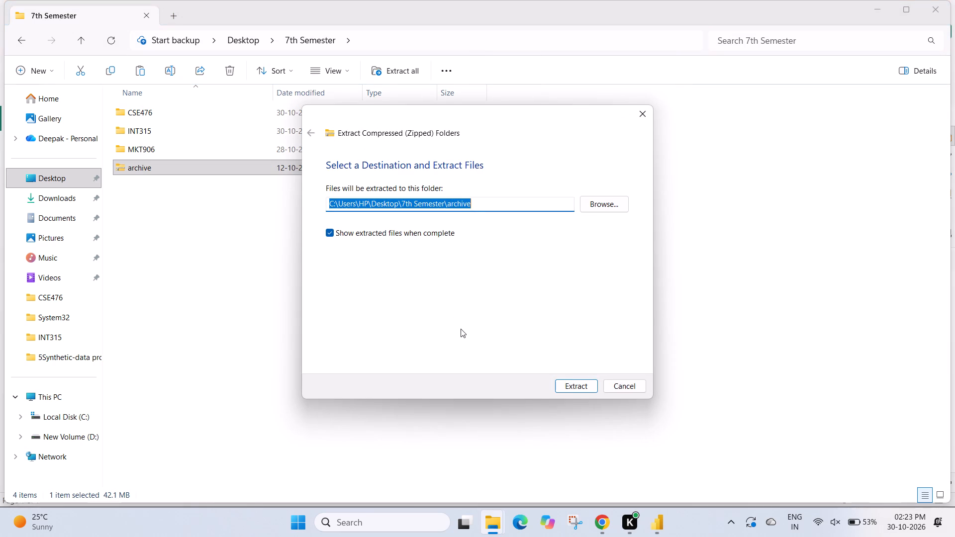
click(573, 381)
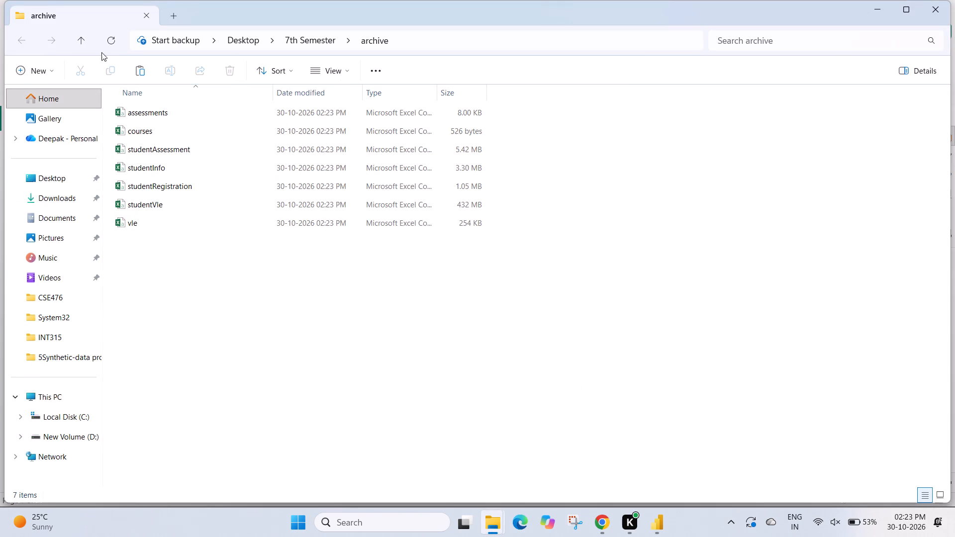
Go back up to the 7th Semester folder and delete the archive zip file, keeping the extracted folder.
click(82, 45)
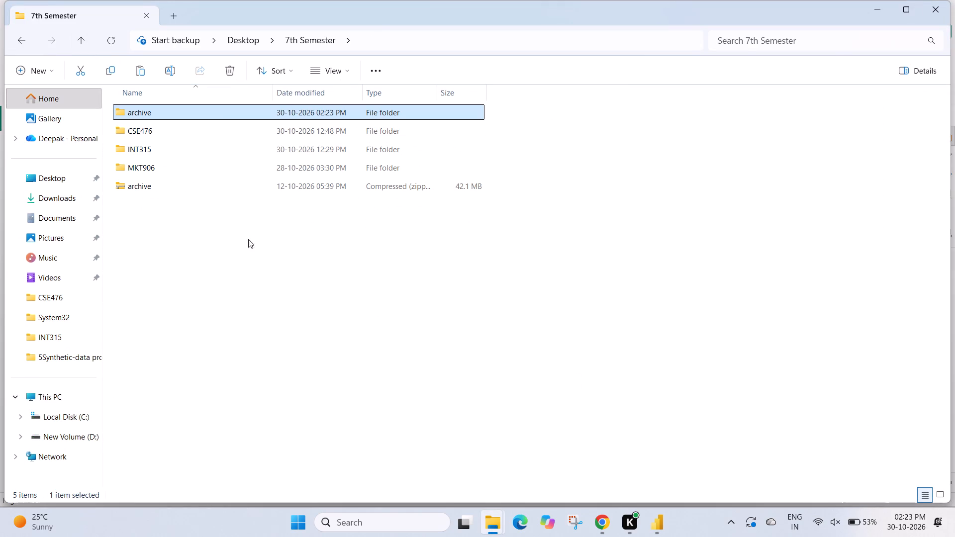
click(184, 191)
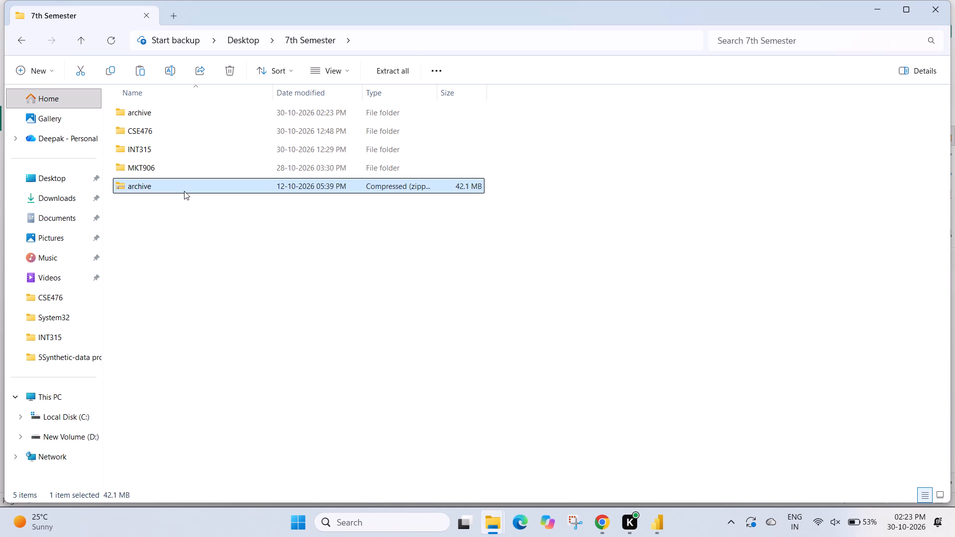
key(Delete)
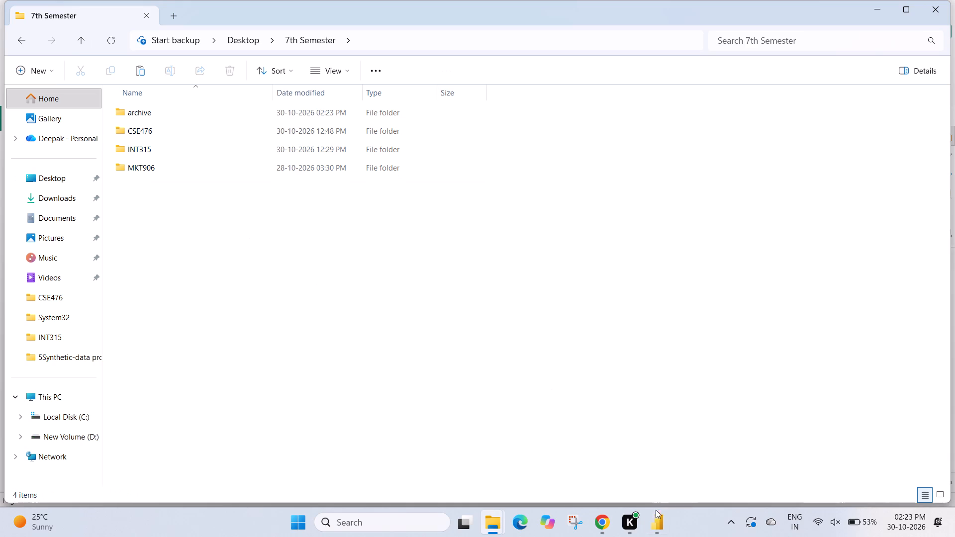
Switch to the blank report in Power BI Desktop.
click(657, 517)
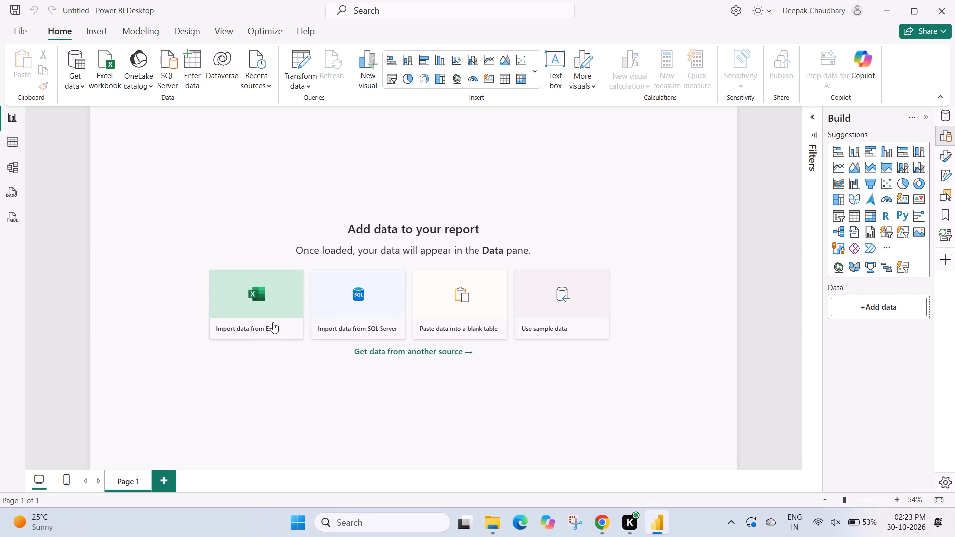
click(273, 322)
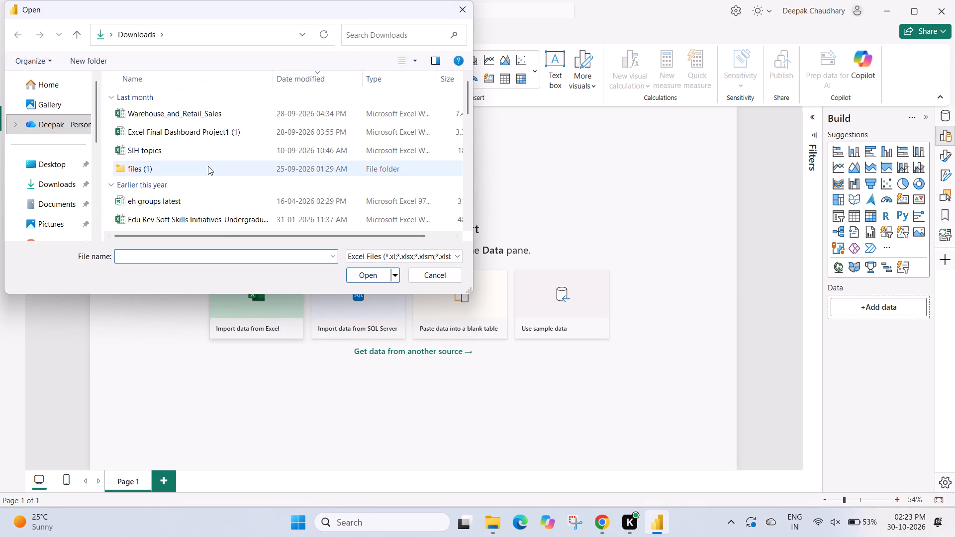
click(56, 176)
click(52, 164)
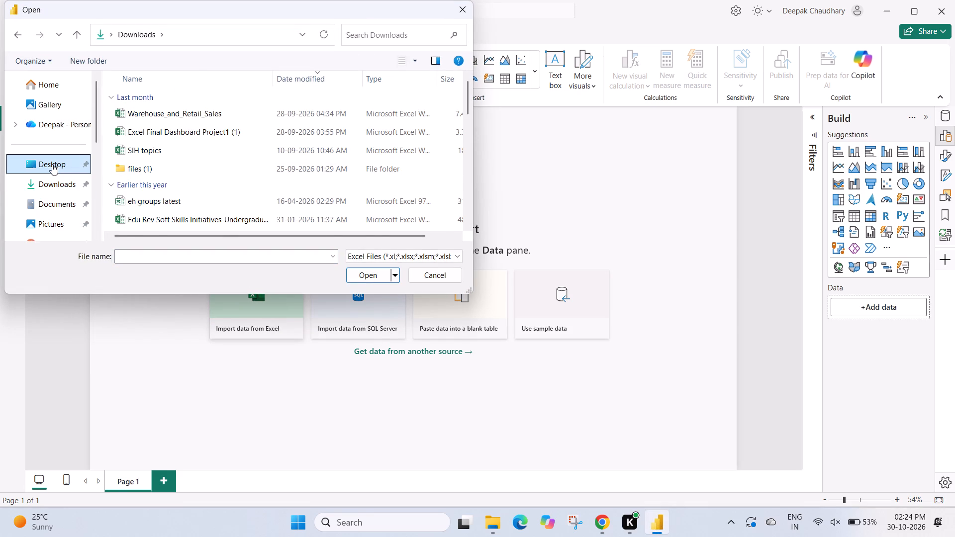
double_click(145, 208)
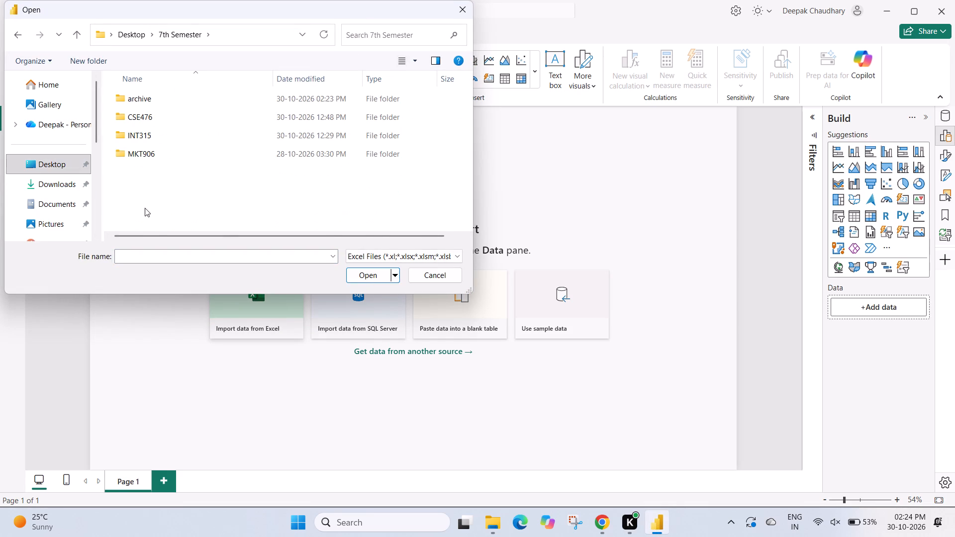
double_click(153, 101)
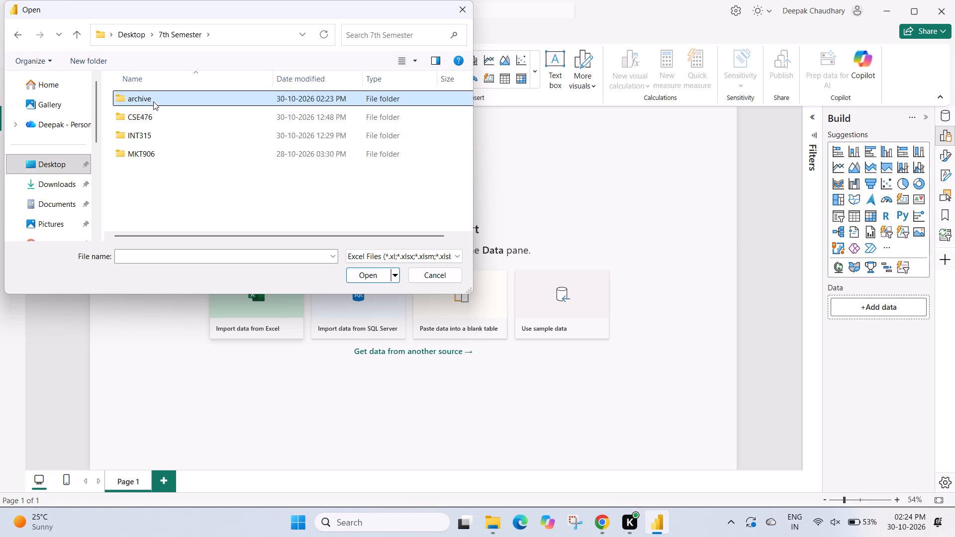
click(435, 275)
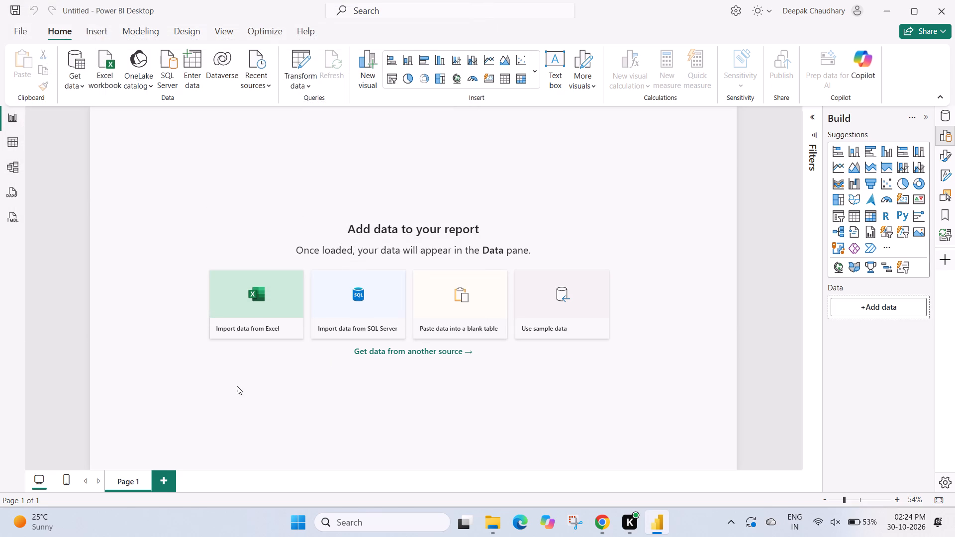
Start a Text/CSV import in Power BI Desktop and browse to the archive folder inside 7th Semester on the Desktop.
click(78, 72)
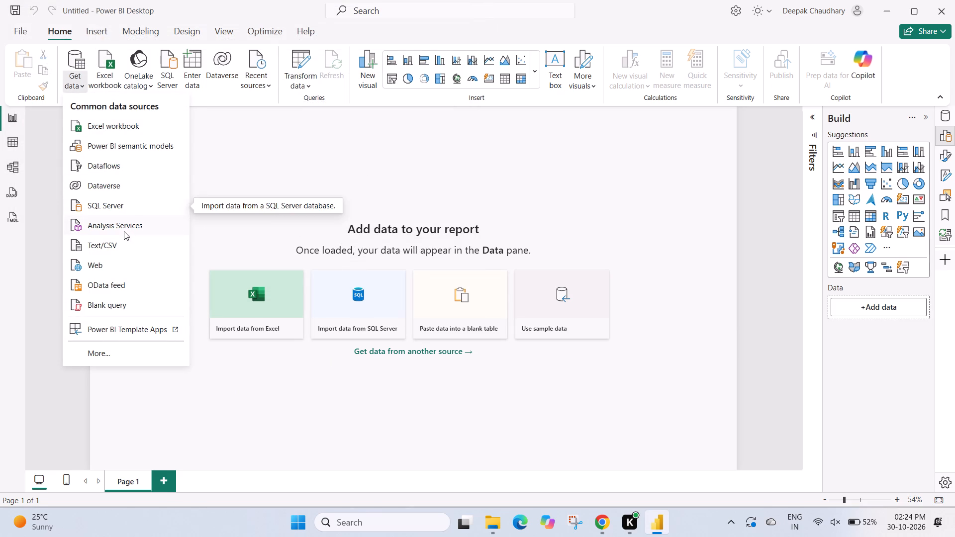
click(116, 245)
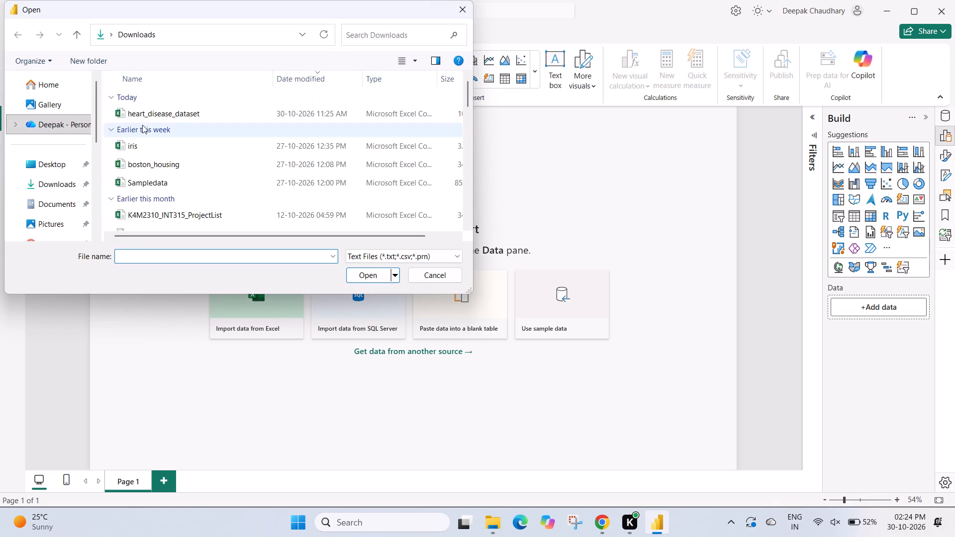
click(53, 171)
double_click(143, 207)
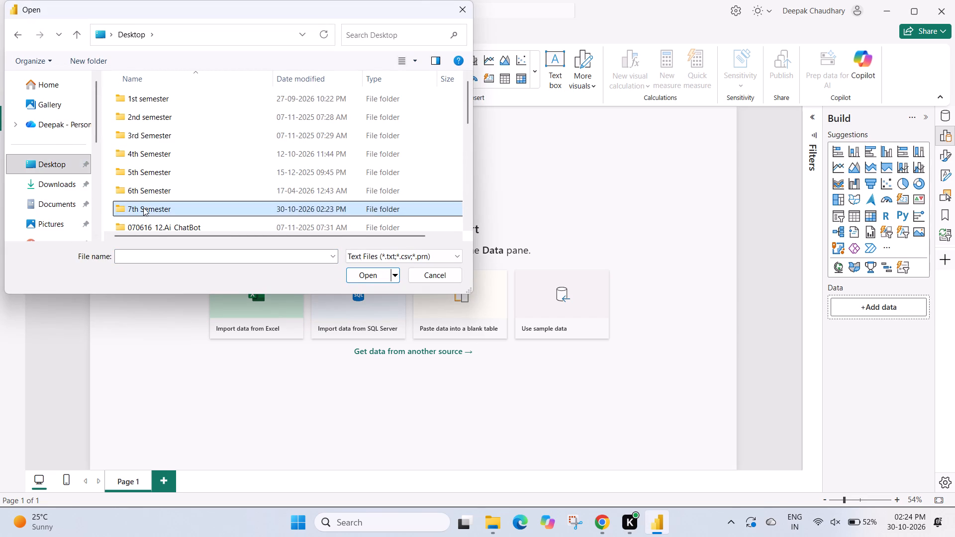
double_click(153, 100)
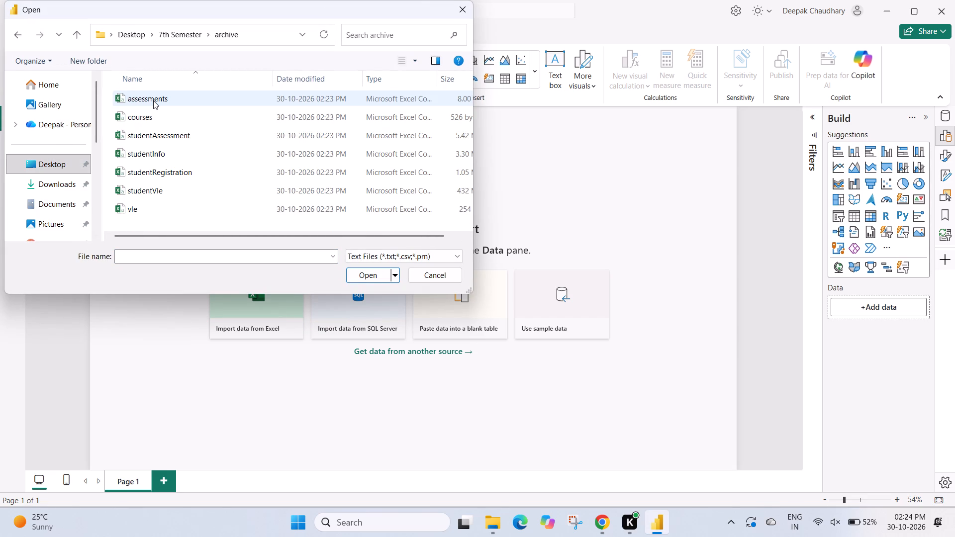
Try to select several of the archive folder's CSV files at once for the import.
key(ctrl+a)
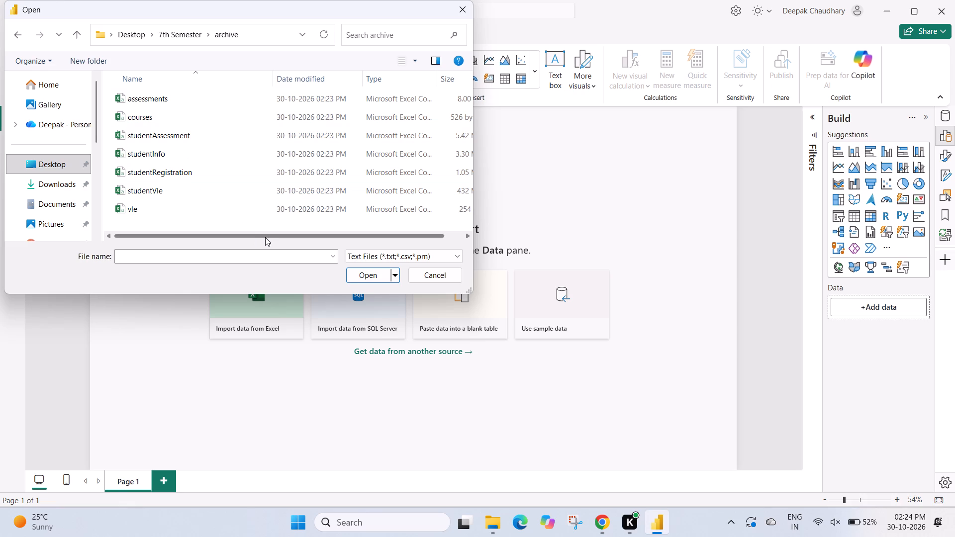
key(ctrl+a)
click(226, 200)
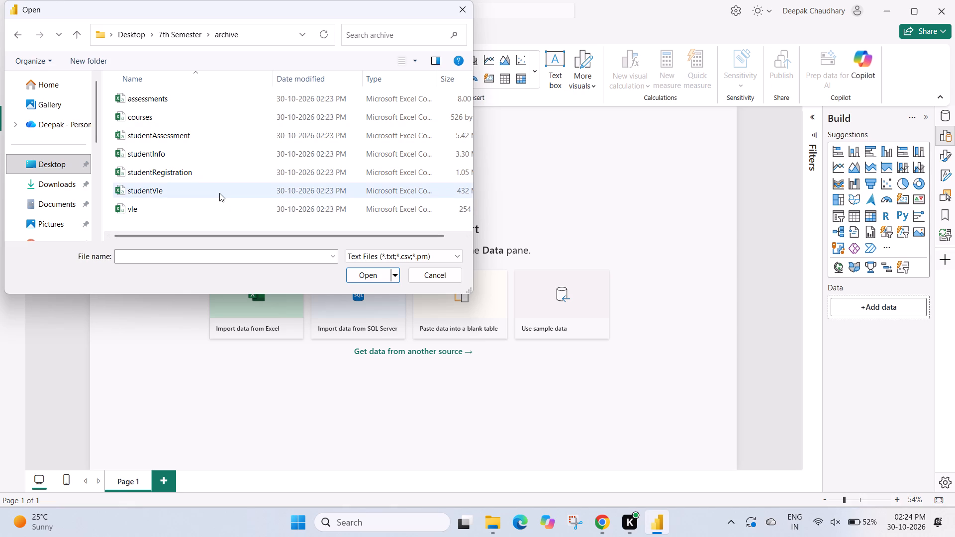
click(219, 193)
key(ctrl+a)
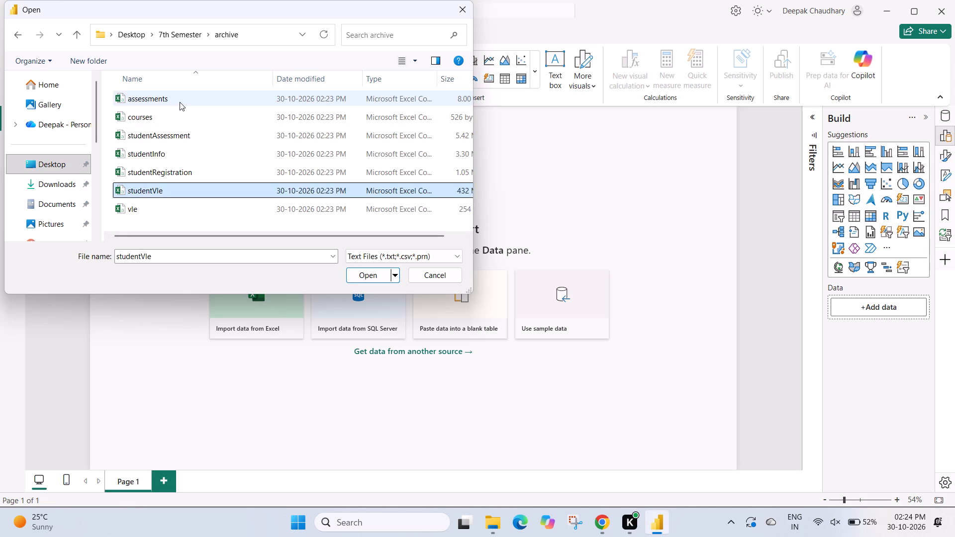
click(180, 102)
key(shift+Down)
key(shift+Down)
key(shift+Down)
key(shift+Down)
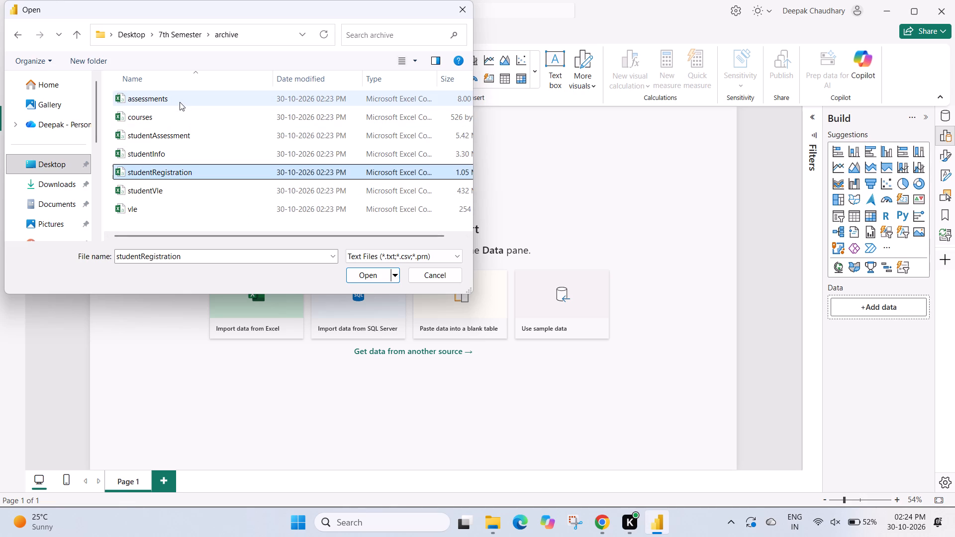
Select only the assessments file in the archive folder for the import.
key(Up)
key(Up)
key(Up)
key(Up)
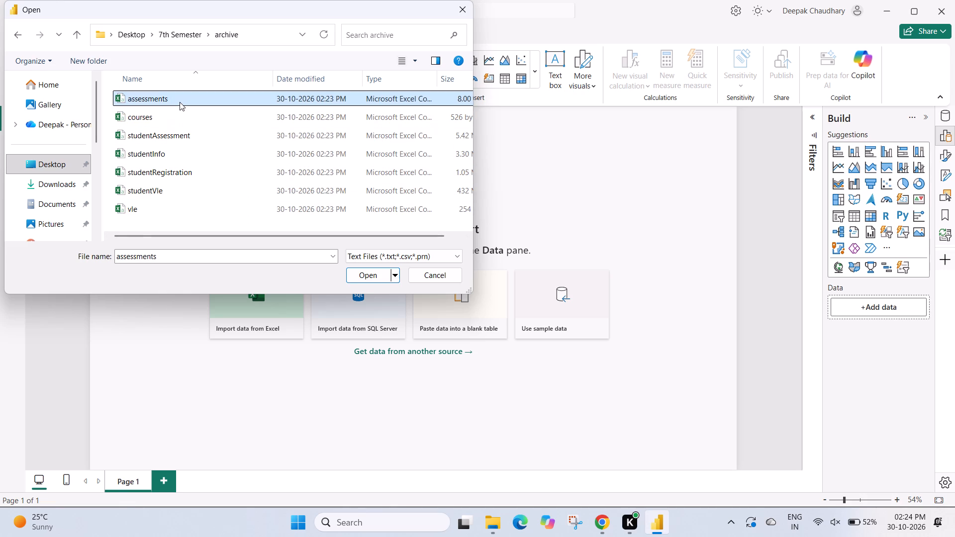
click(609, 523)
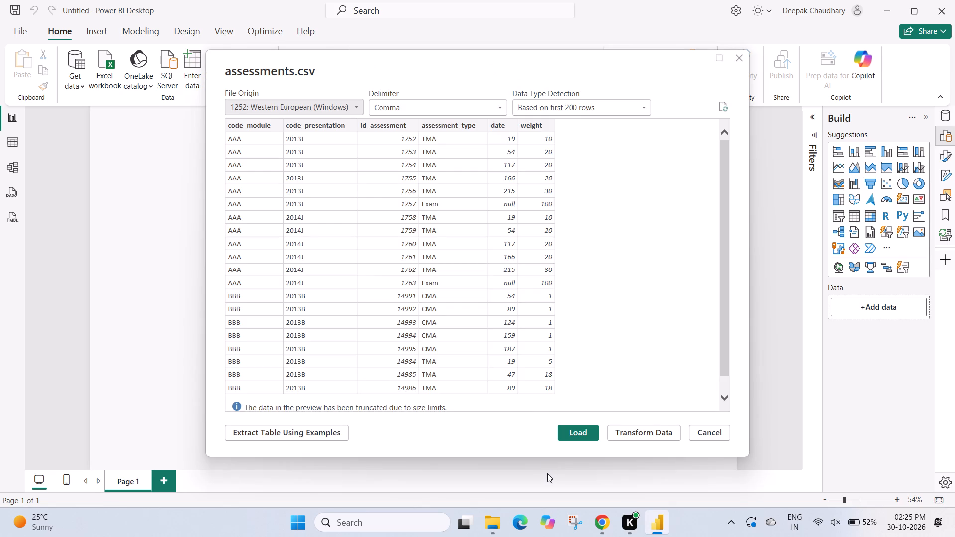
scroll(520, 364, down, 5)
scroll(520, 364, up, 6)
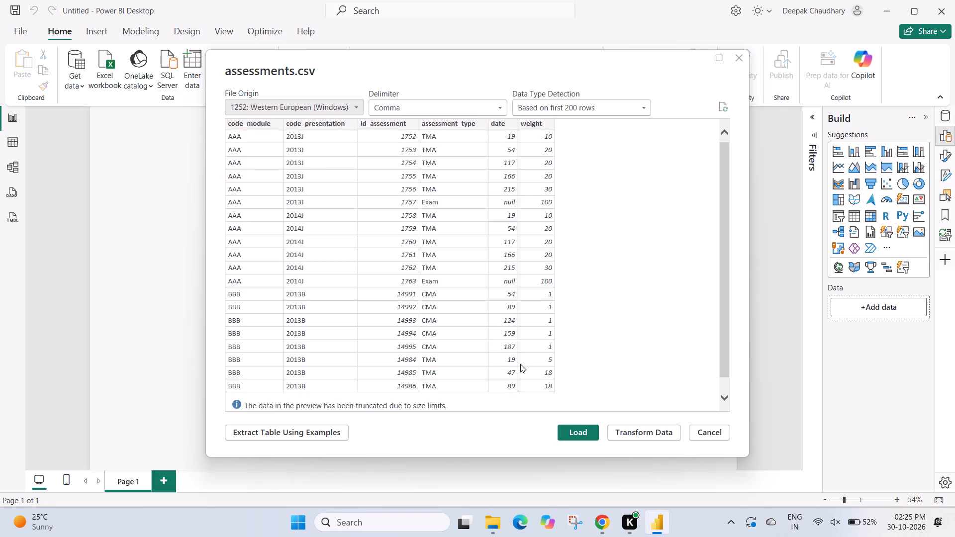
scroll(520, 364, up, 4)
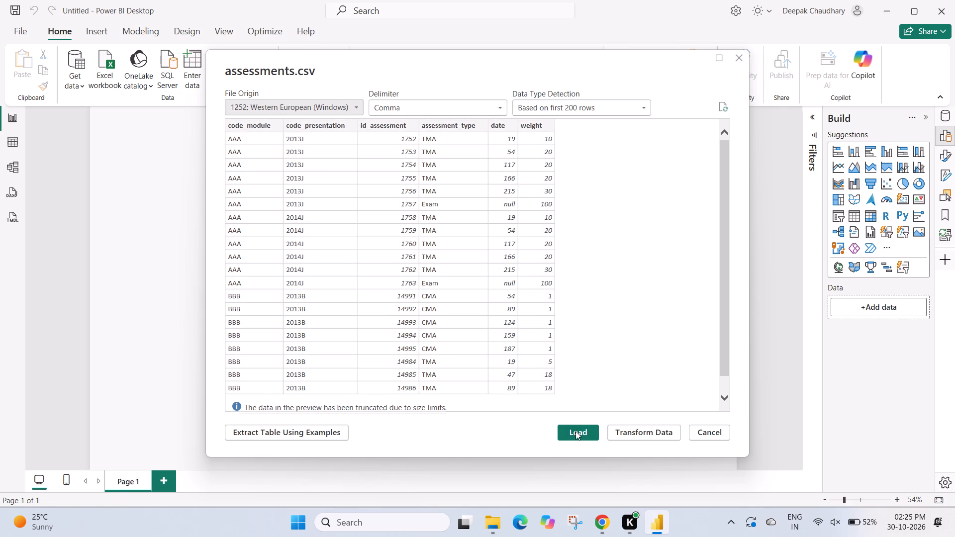
click(579, 429)
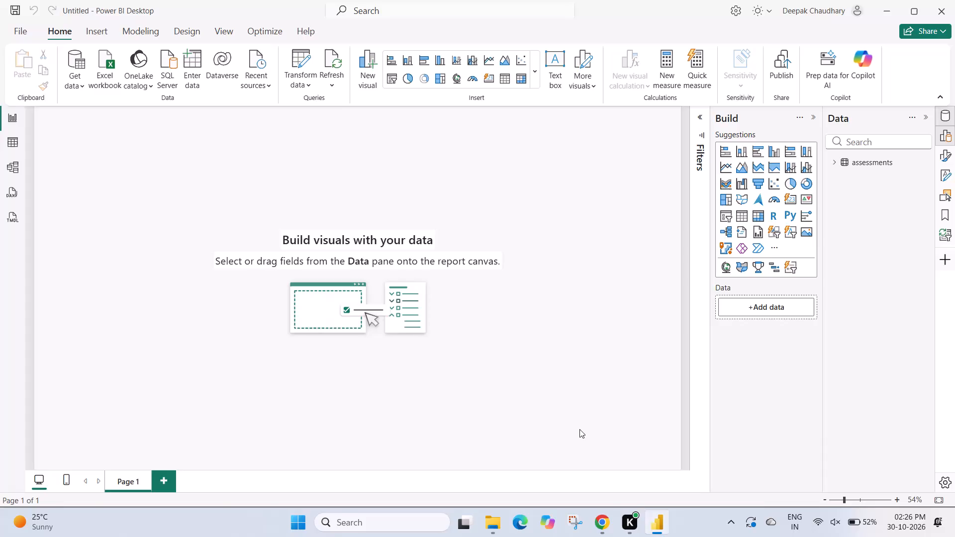
Import the courses CSV file from the archive folder and load it into the report.
click(71, 77)
click(109, 245)
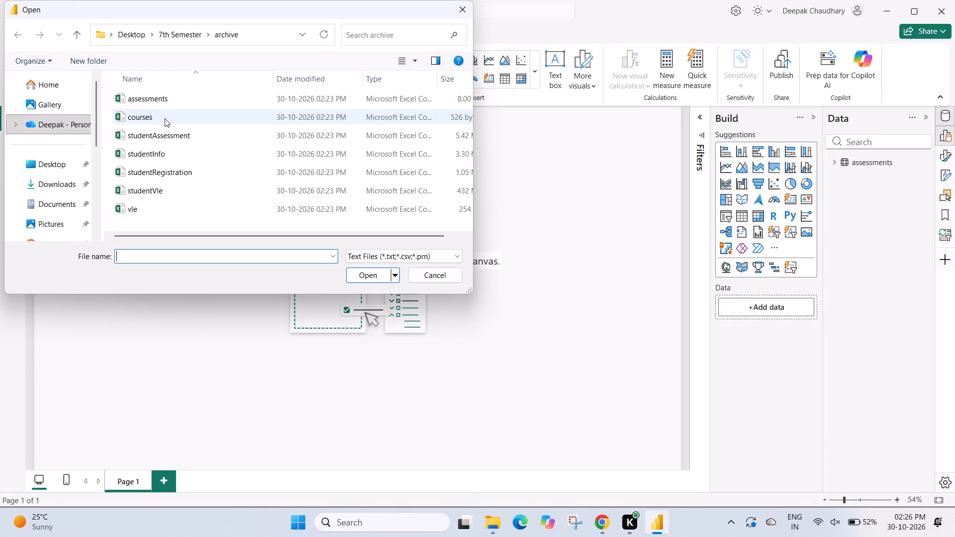
click(165, 119)
click(361, 270)
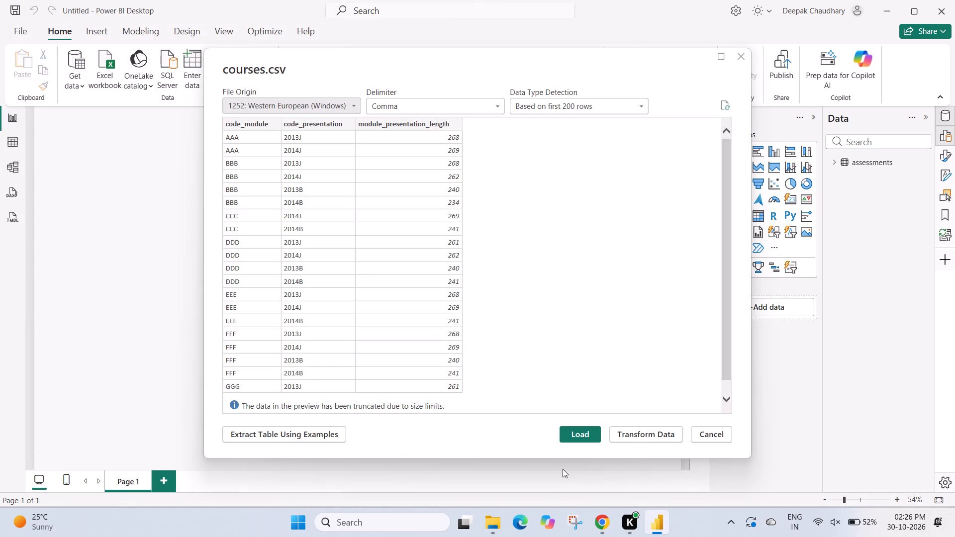
click(578, 437)
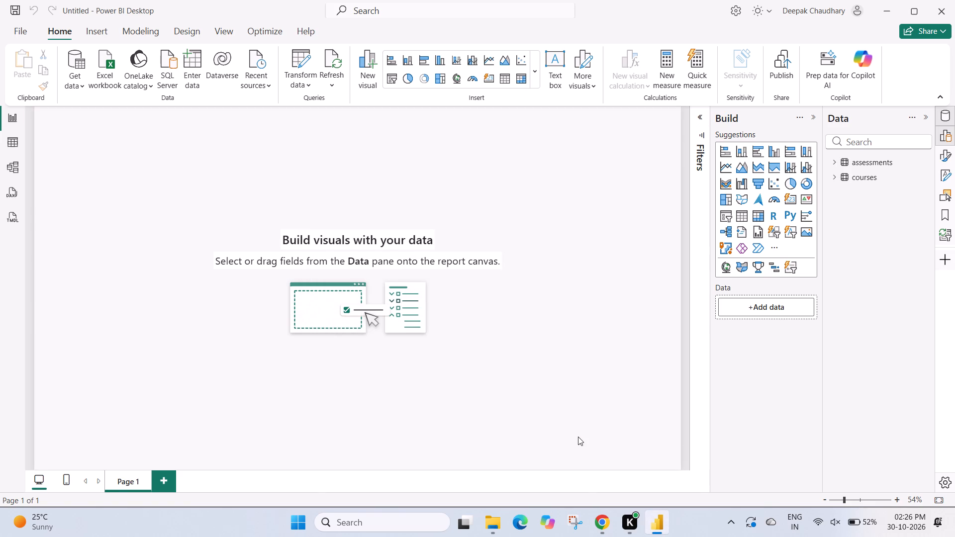
Import the studentAssessment CSV file from the archive folder and load it into the report.
click(76, 80)
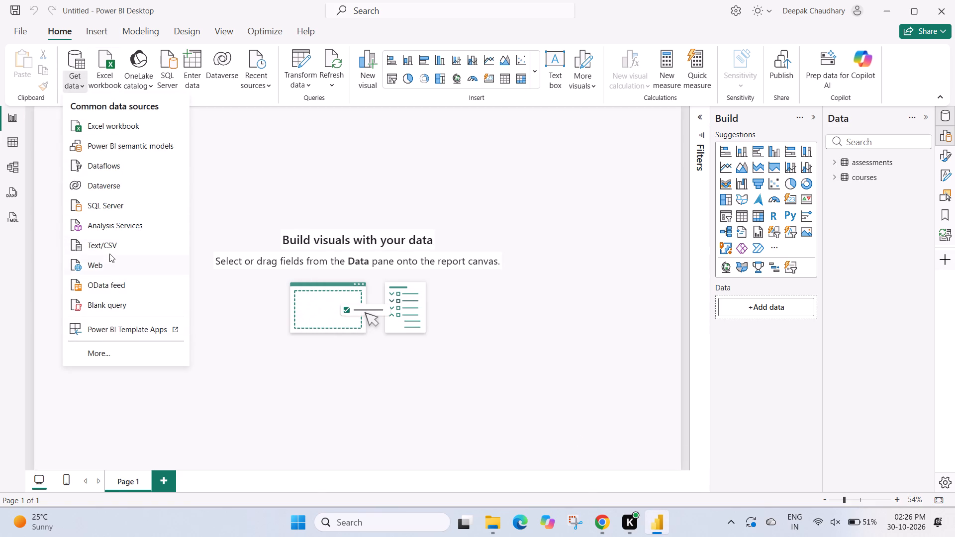
click(109, 247)
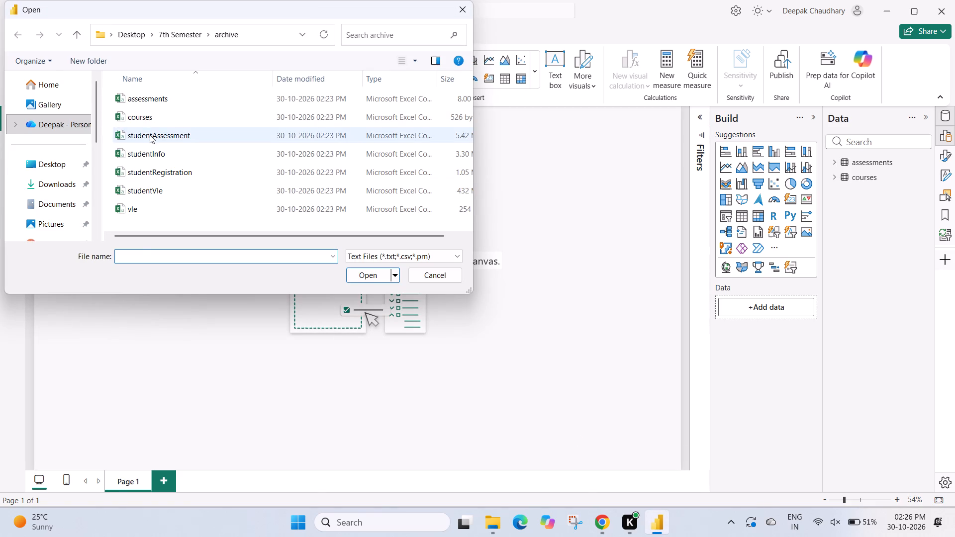
click(150, 136)
click(363, 278)
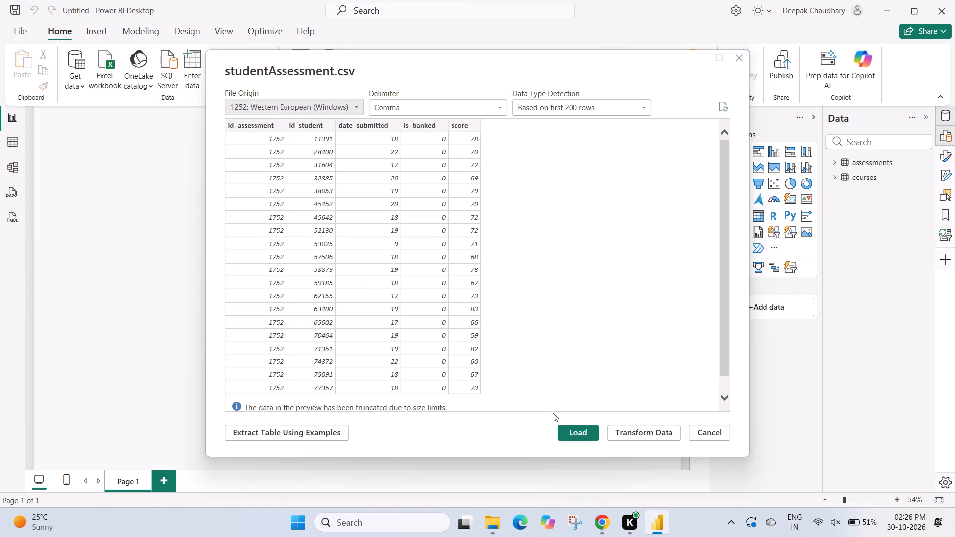
click(568, 439)
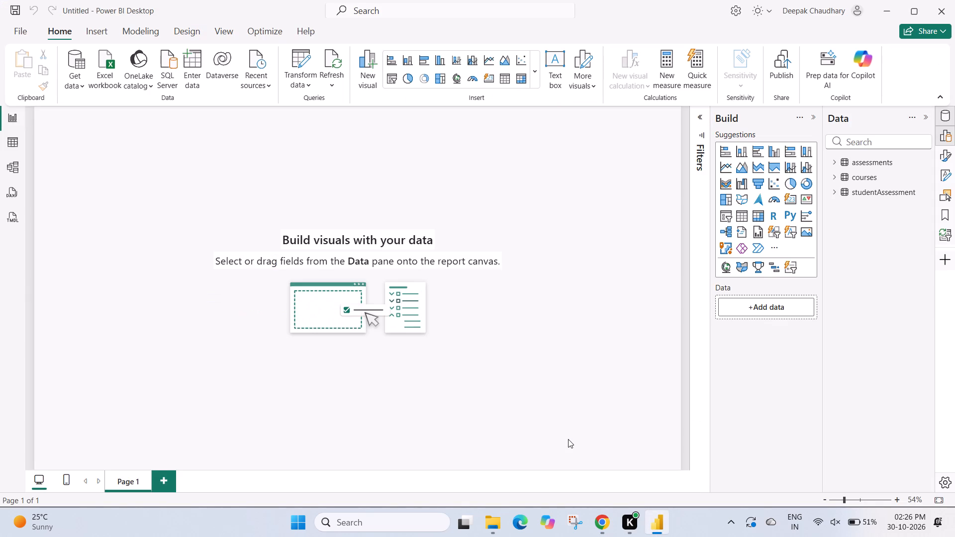
Import the studentInfo CSV file from the archive folder and load it into the report.
click(78, 73)
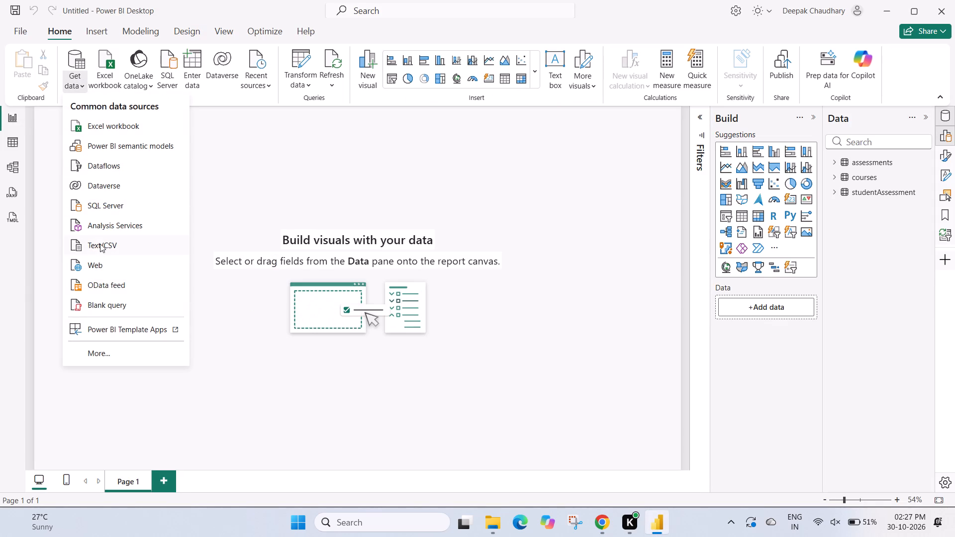
click(100, 244)
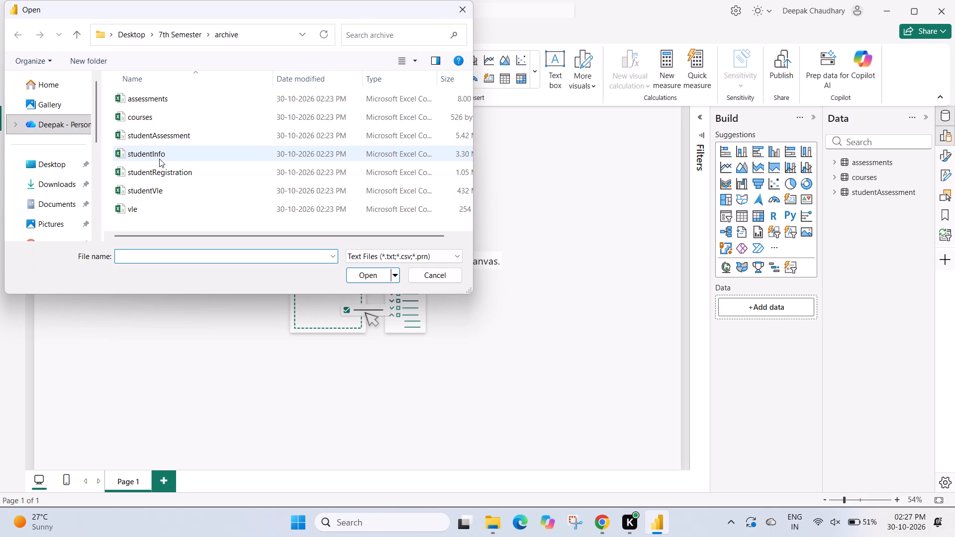
click(159, 159)
click(361, 272)
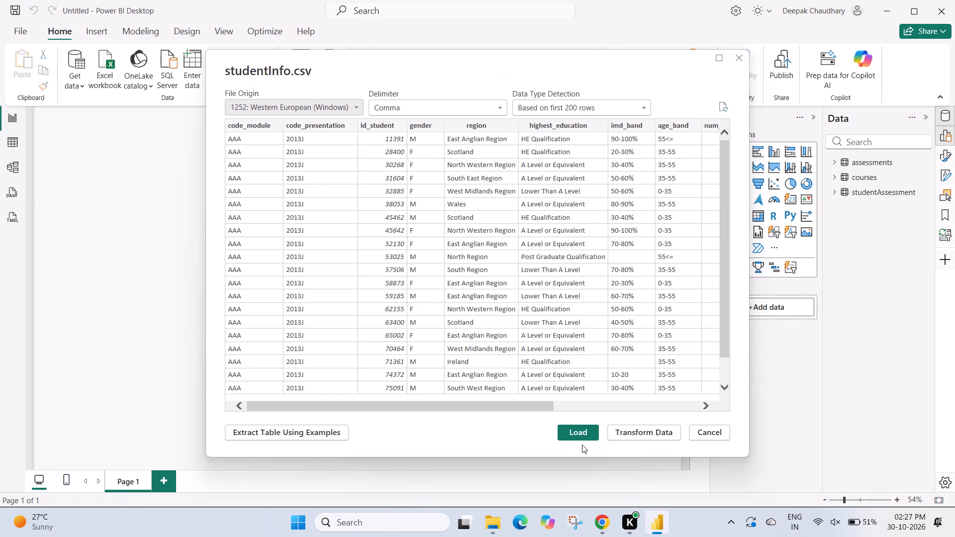
click(575, 437)
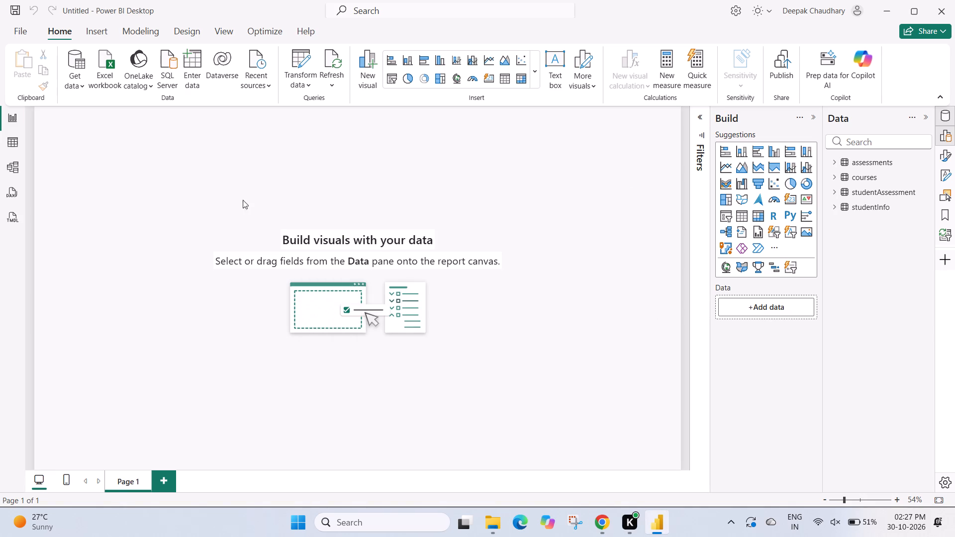
Import the studentRegistration CSV file from the archive folder and load it into the report.
click(84, 73)
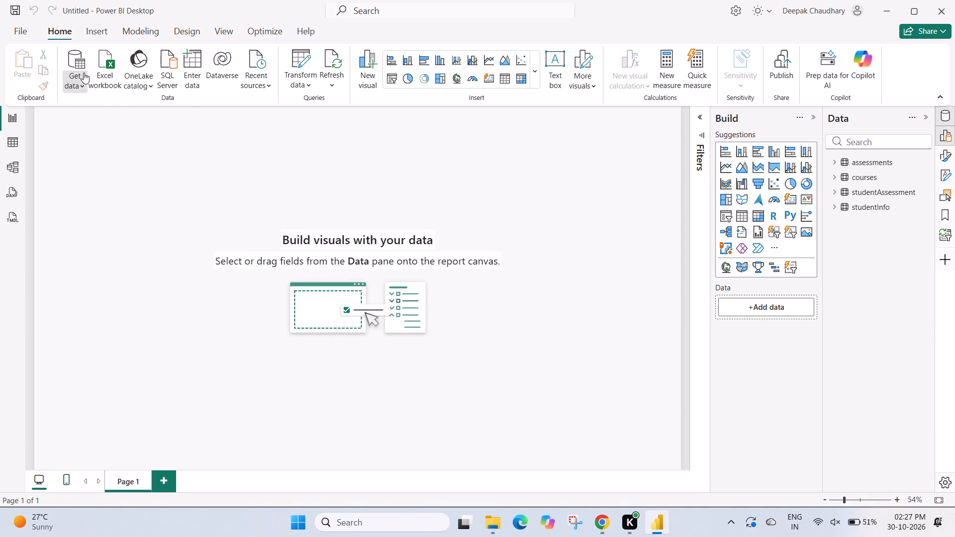
click(105, 248)
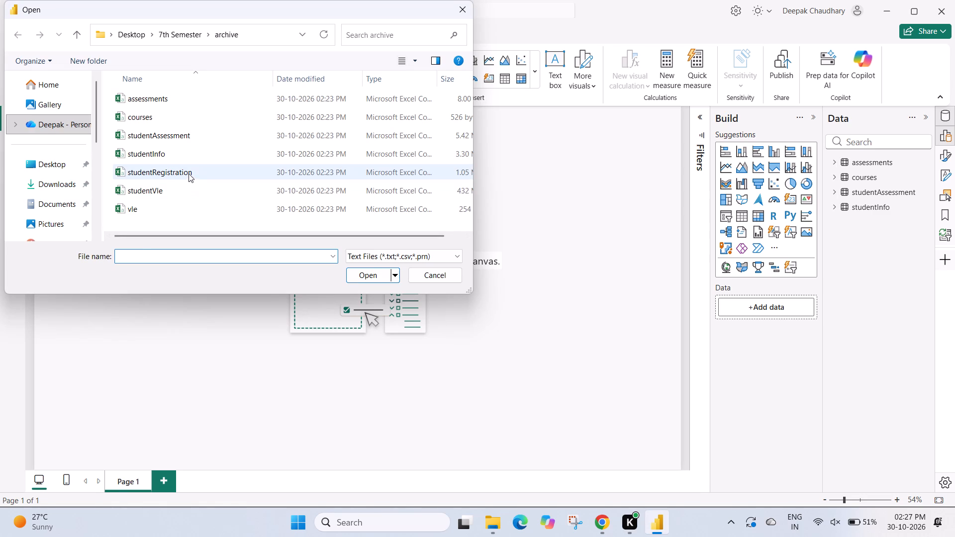
click(189, 174)
click(361, 271)
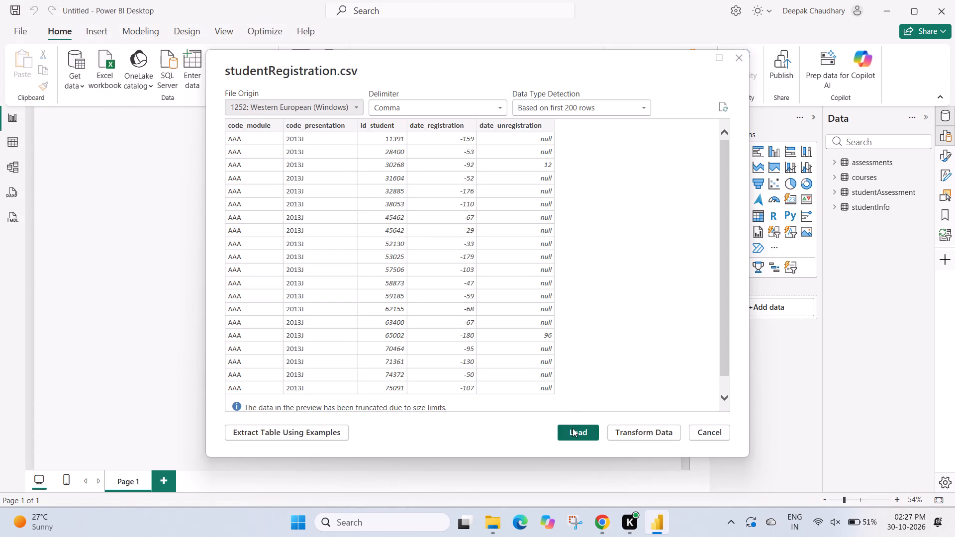
click(573, 428)
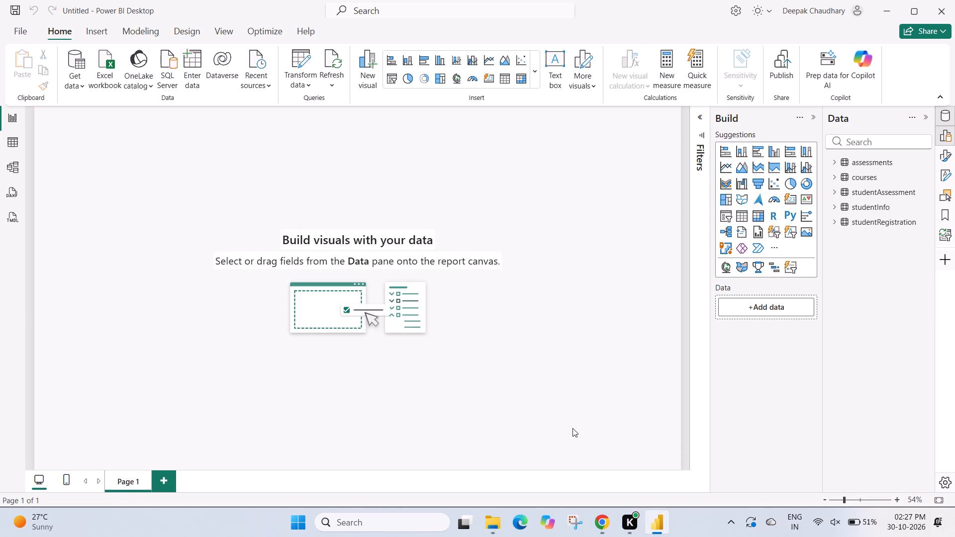
Import the studentVle CSV file from the archive folder and load it into the report.
click(77, 80)
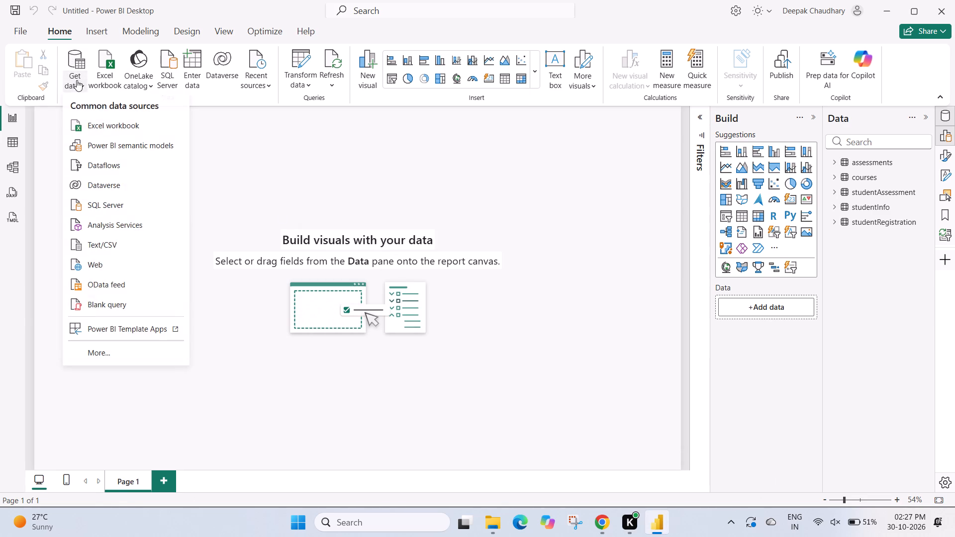
click(123, 242)
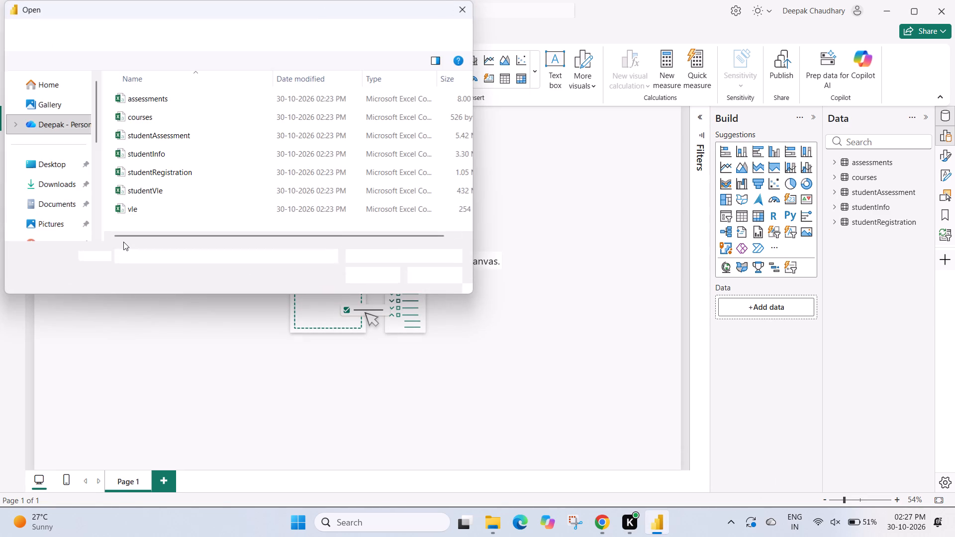
click(172, 194)
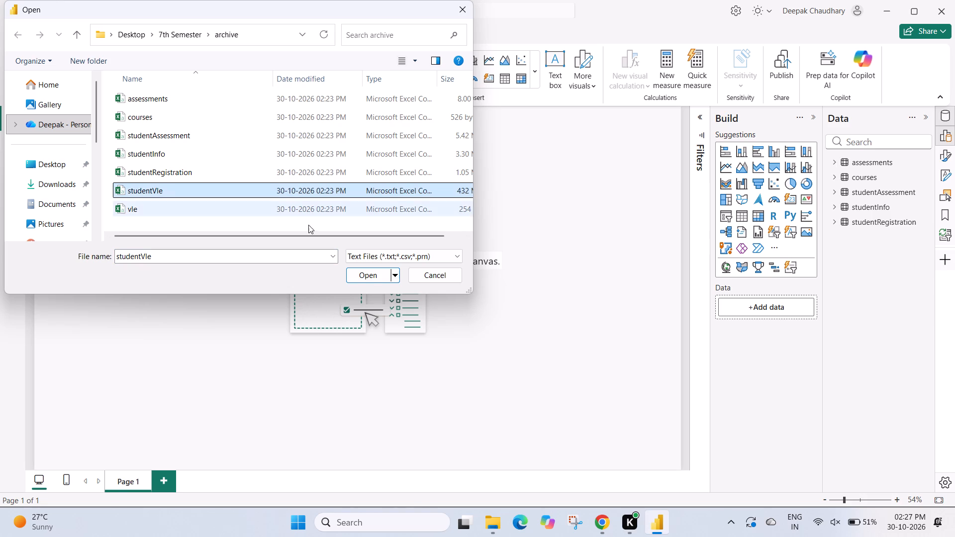
click(370, 274)
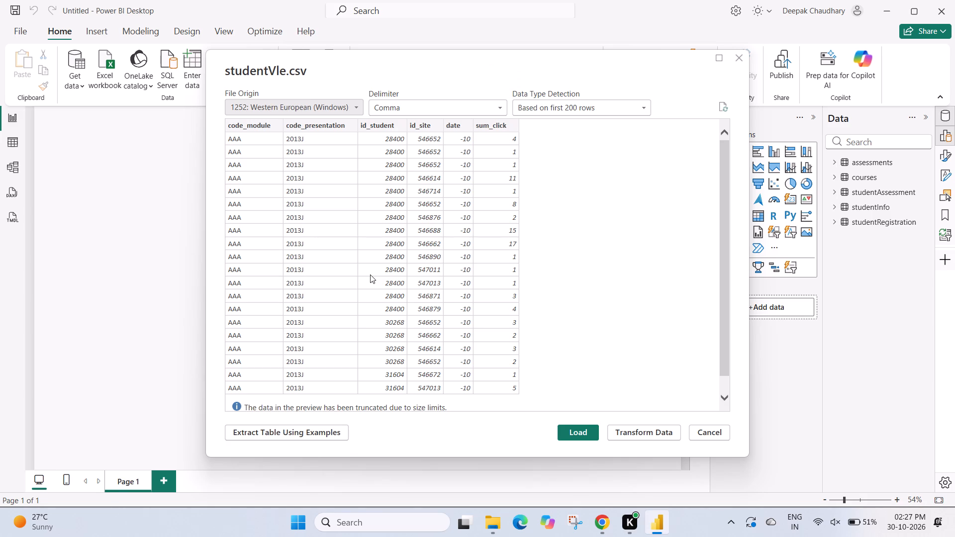
click(578, 430)
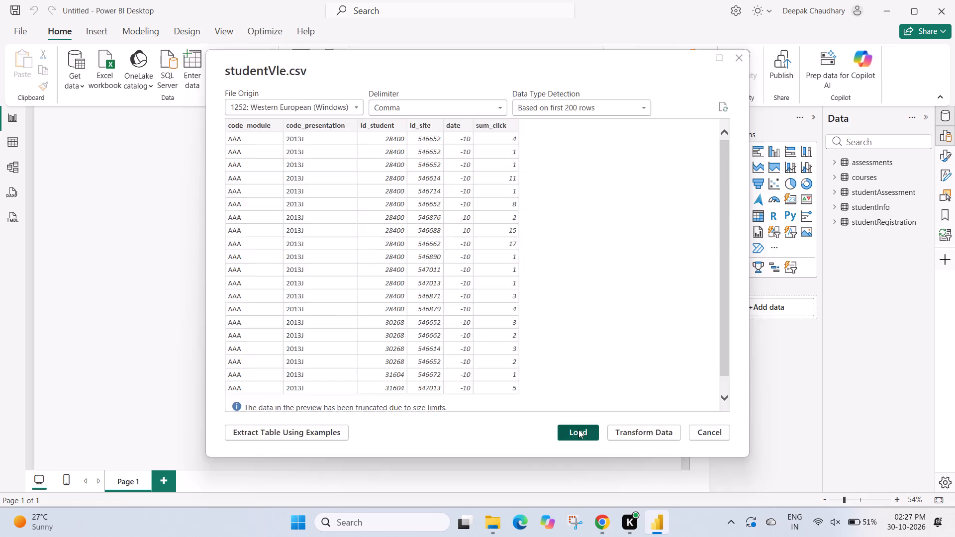
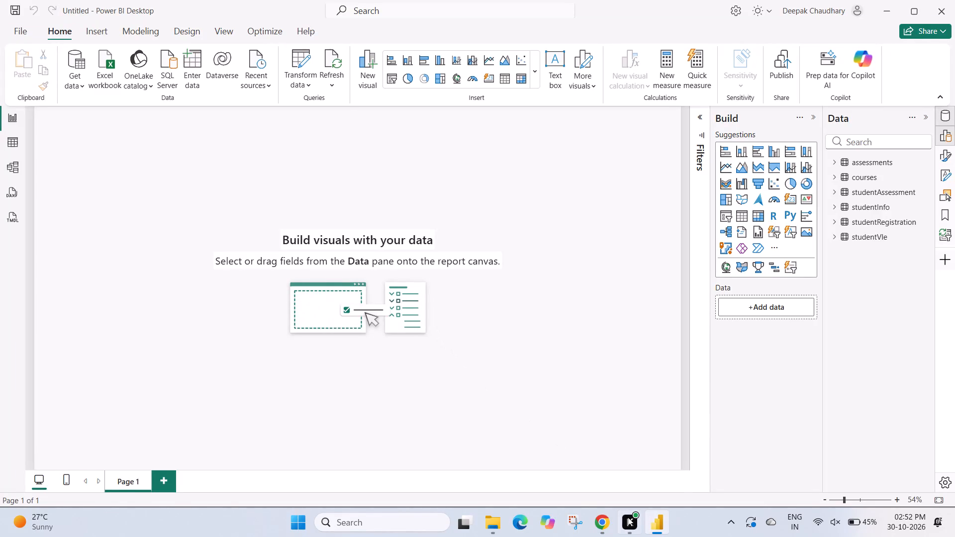
Switch to Chrome and open the GitHub website in a new tab.
click(600, 526)
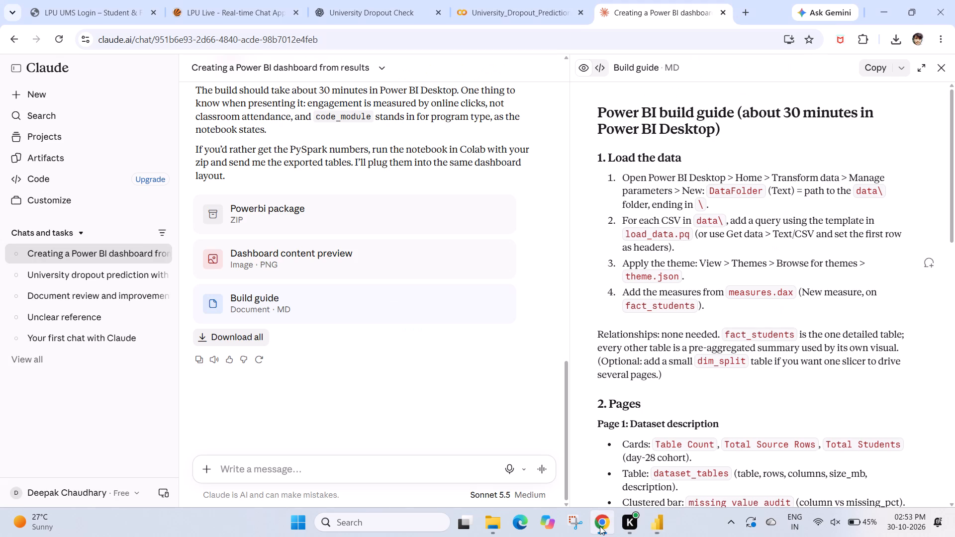
click(740, 12)
key(g)
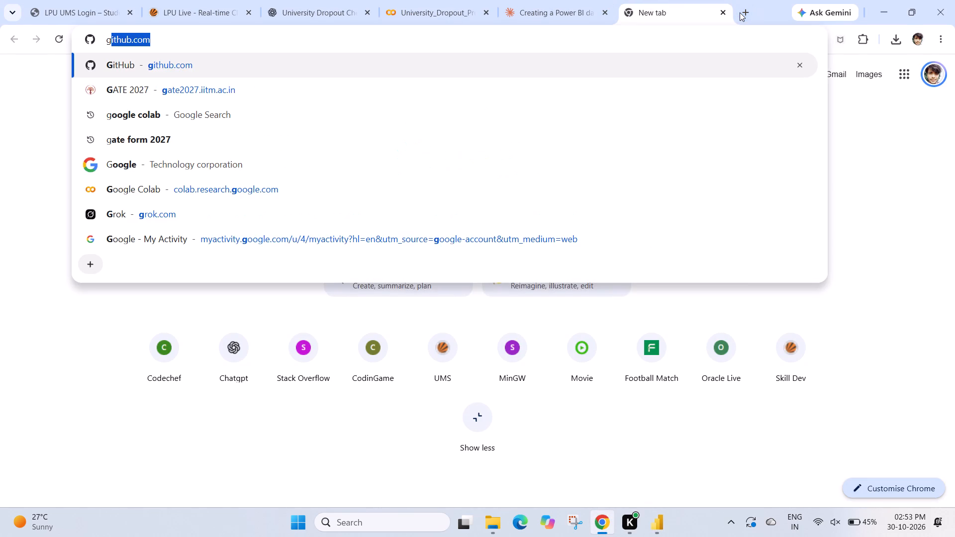
key(Return)
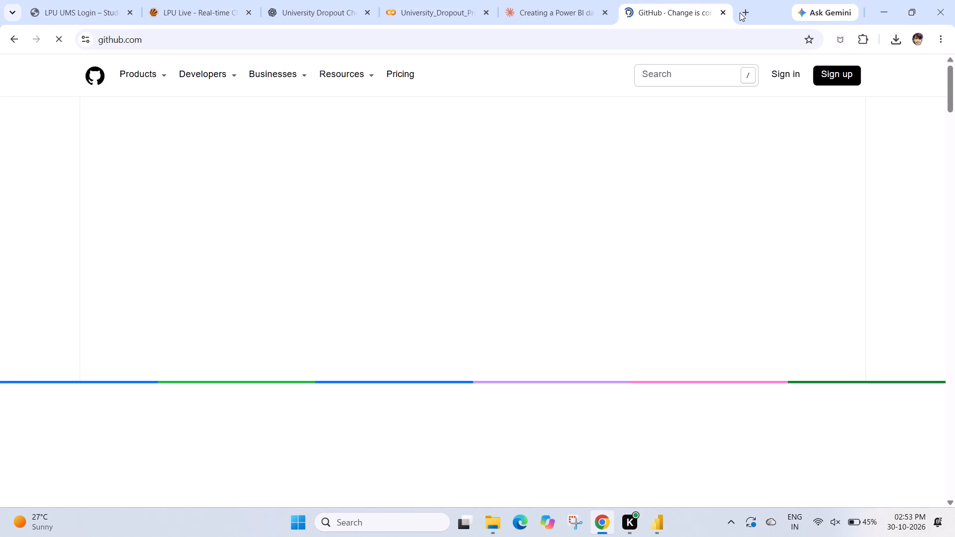
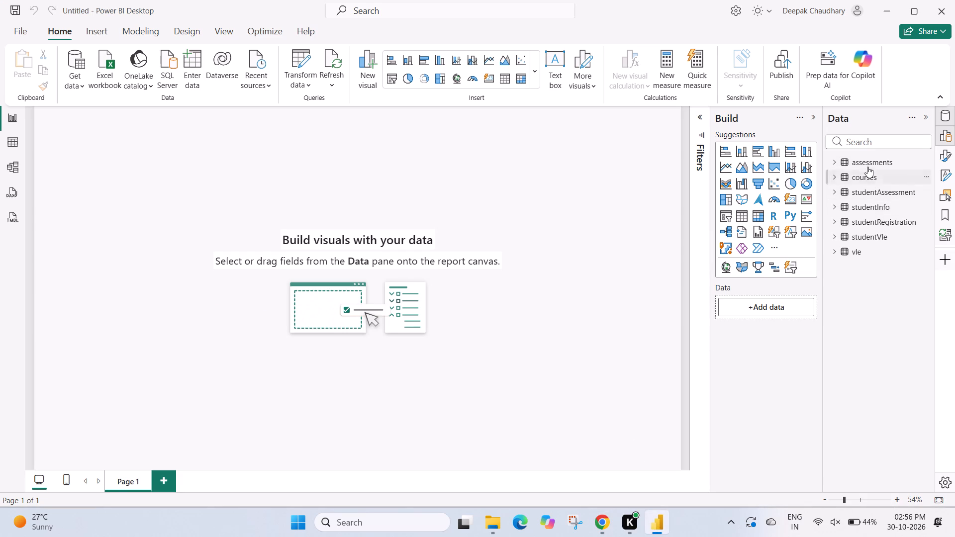
click(867, 162)
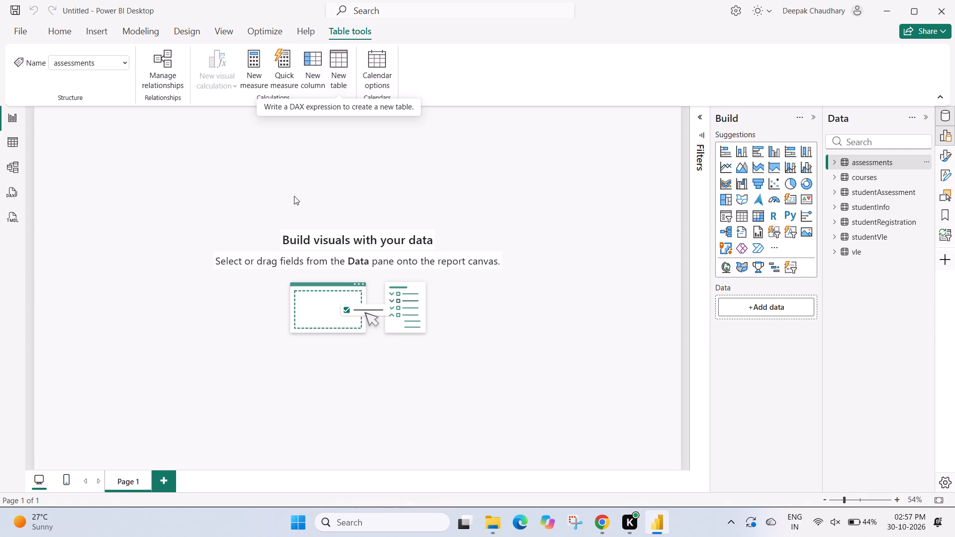
click(62, 24)
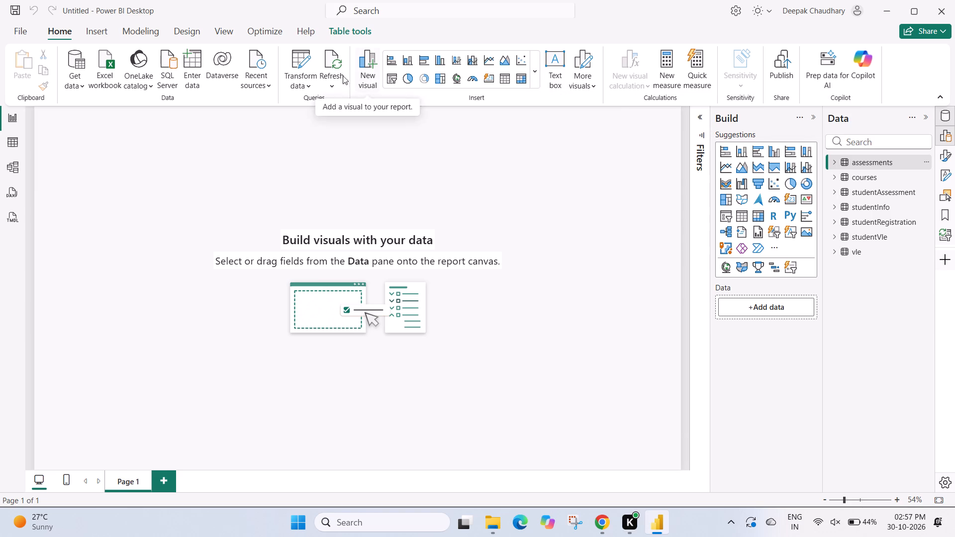
click(313, 71)
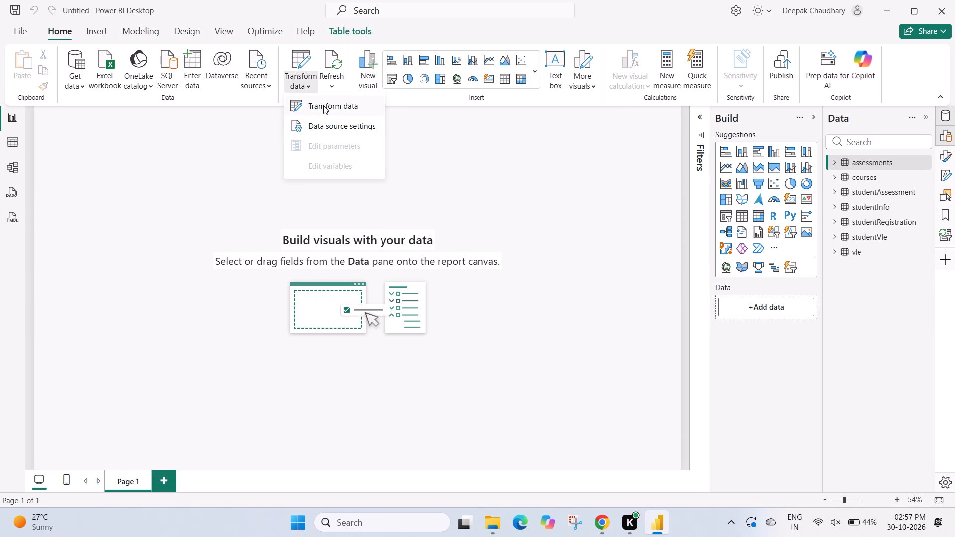
click(324, 108)
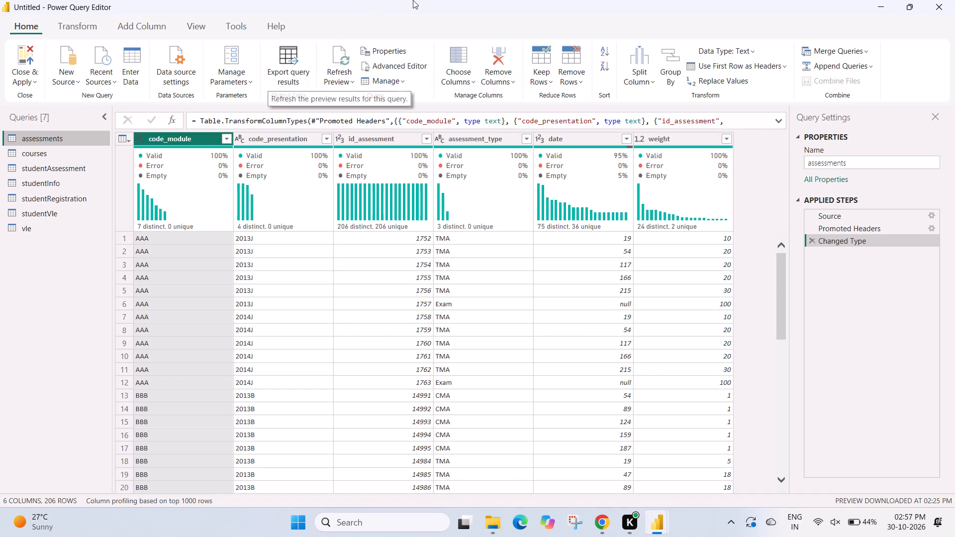
key(Print)
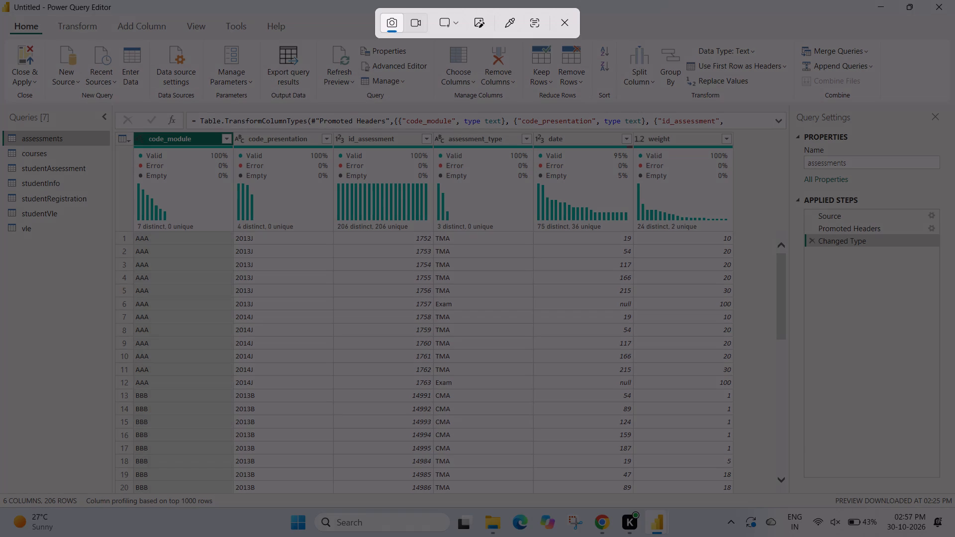
drag(15, 0, 708, 406)
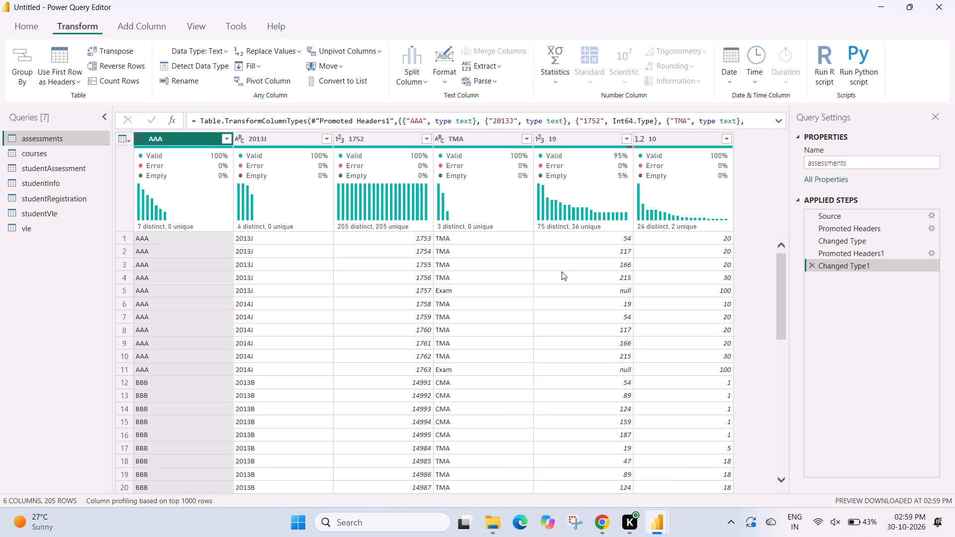
click(45, 151)
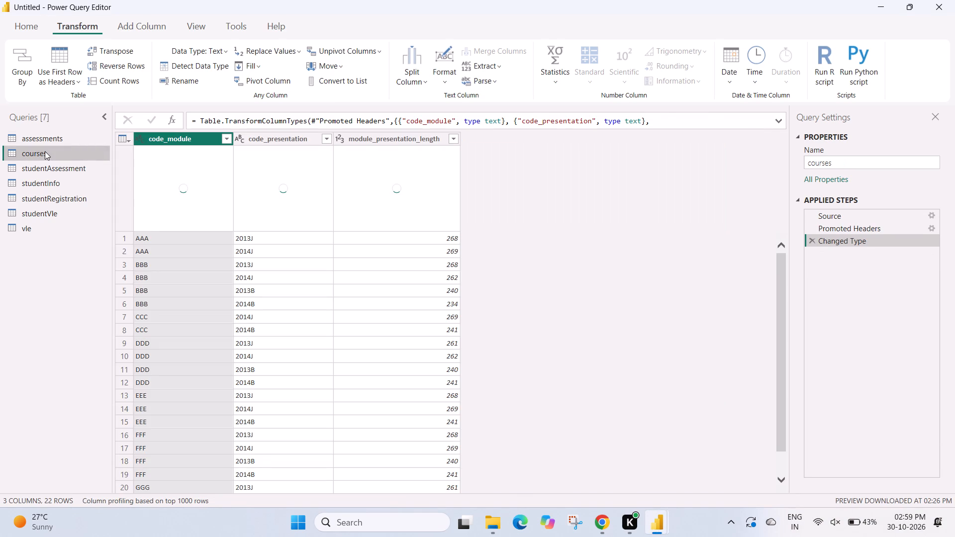
click(66, 72)
click(64, 84)
click(64, 84)
click(64, 84)
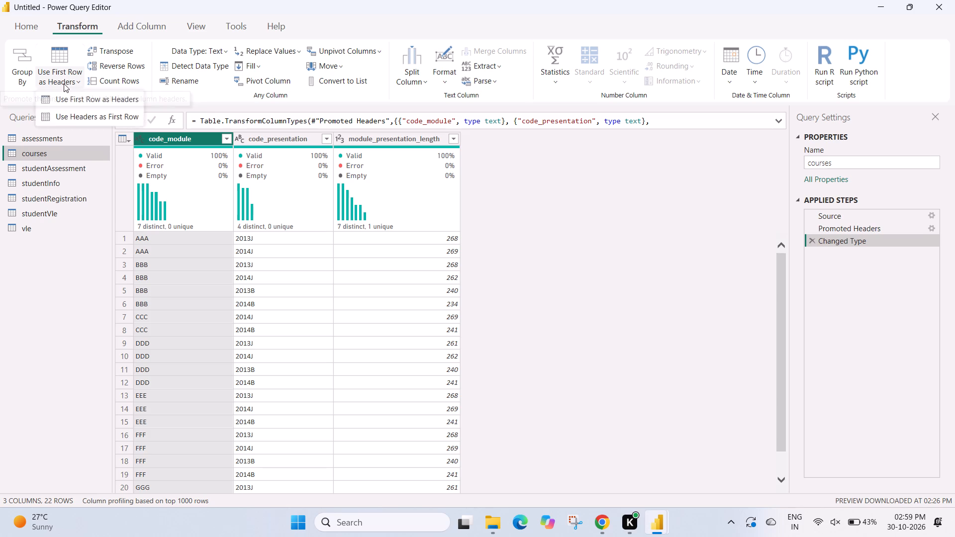
click(64, 84)
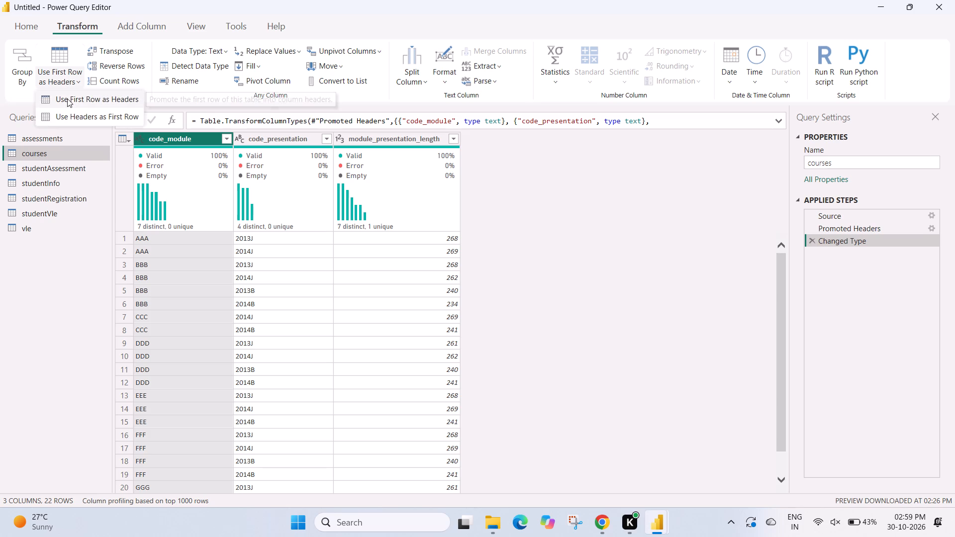
click(67, 98)
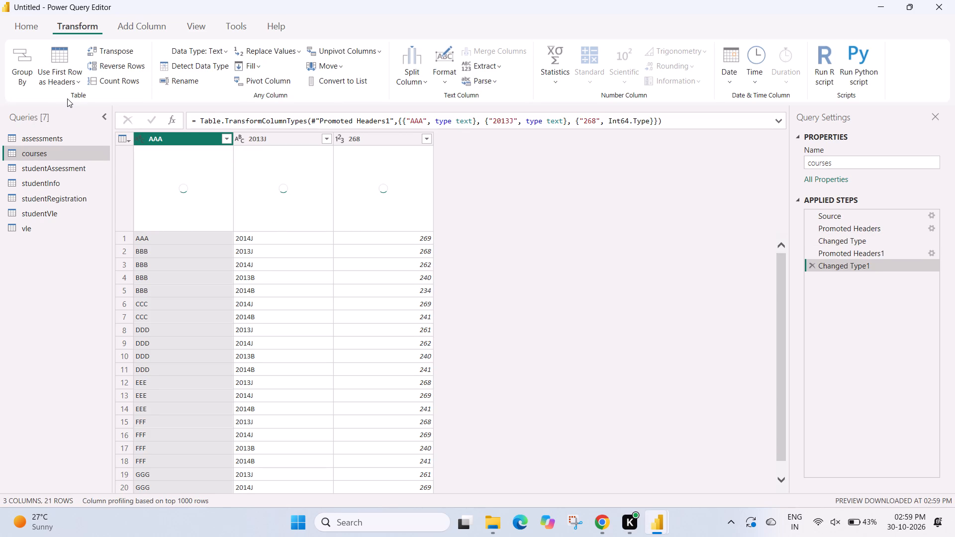
scroll(166, 258, up, 5)
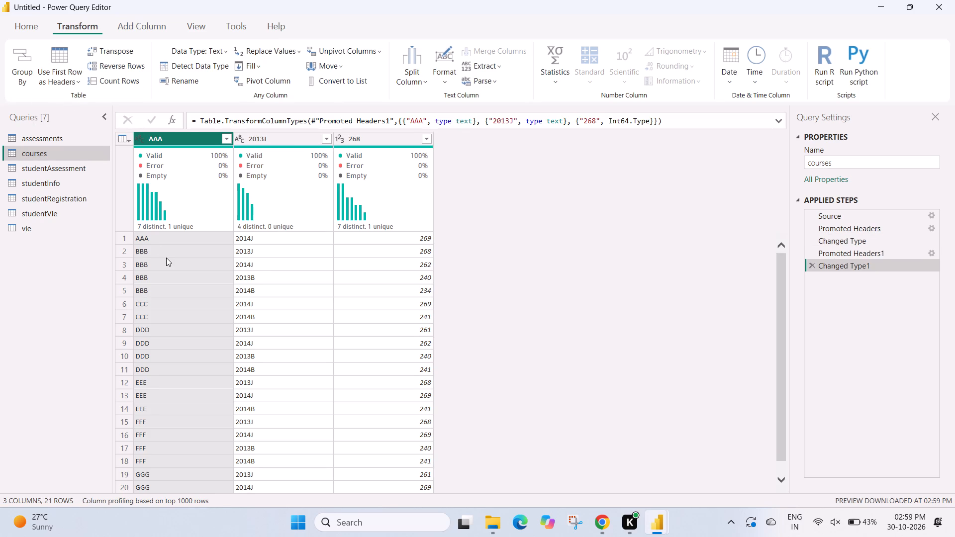
Delete the last applied step, Changed Type1, from the courses query and from the assessments query.
click(808, 261)
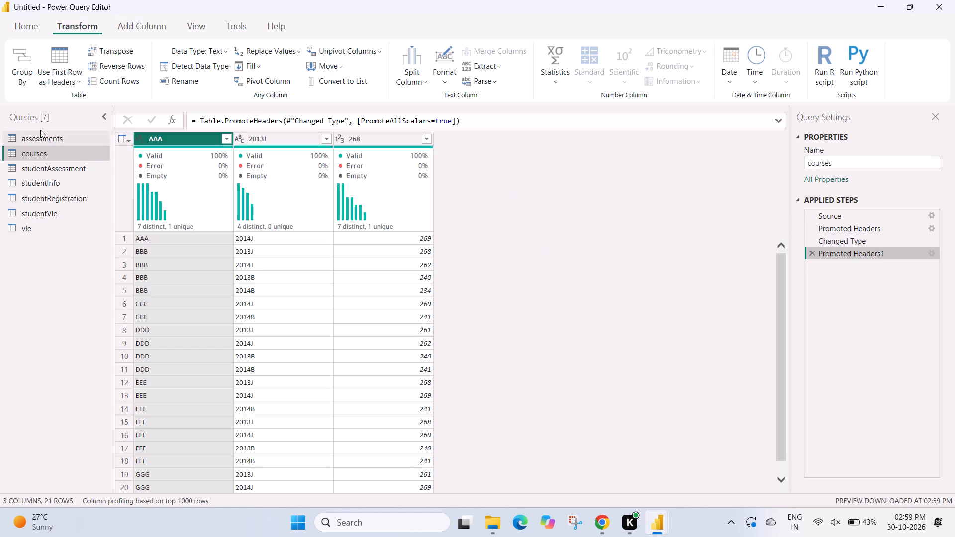
click(40, 142)
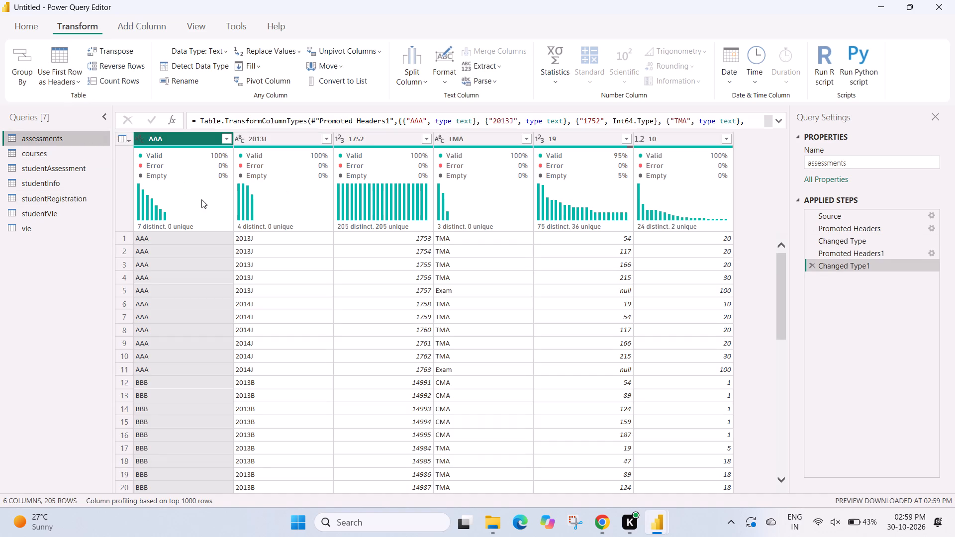
click(816, 263)
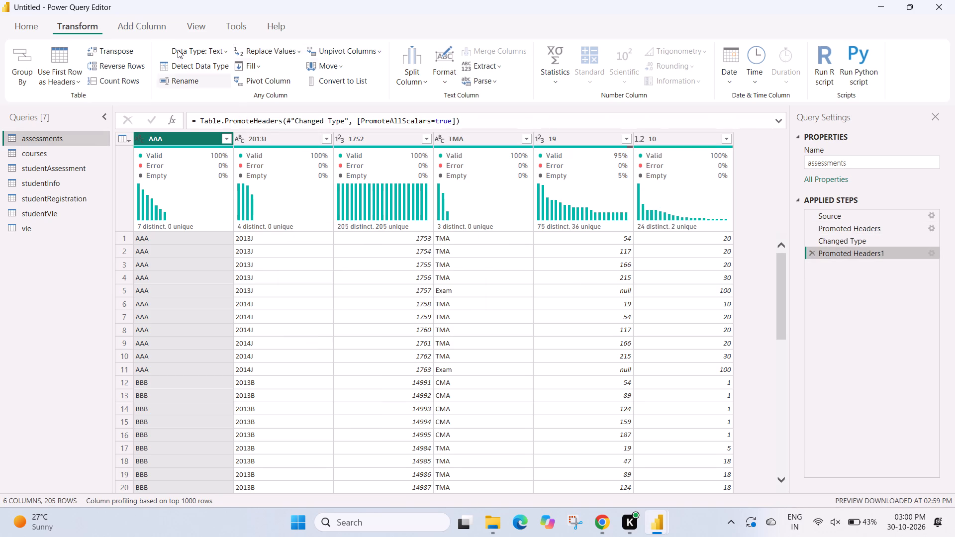
Turn off column distribution, column quality and show whitespace in the data preview, and look through the assessments rows.
click(153, 26)
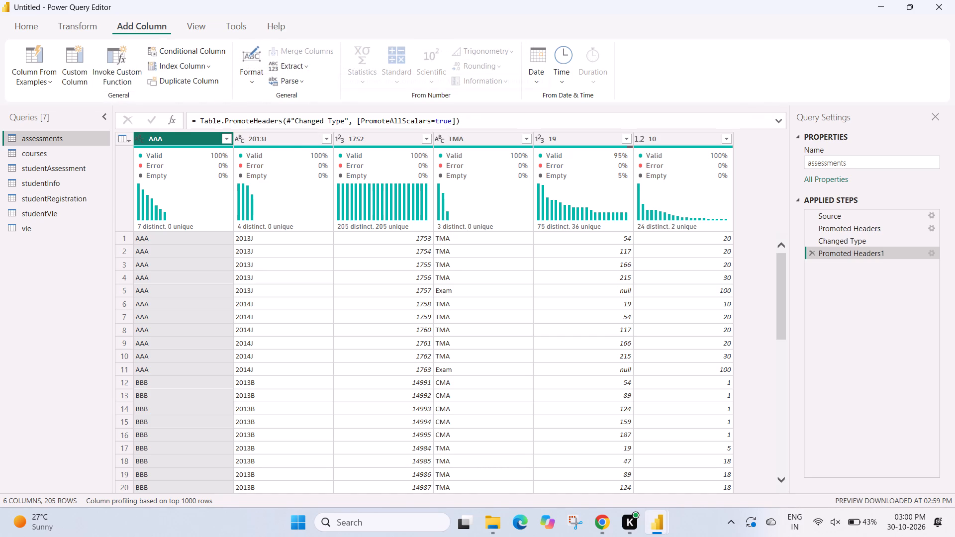
click(194, 29)
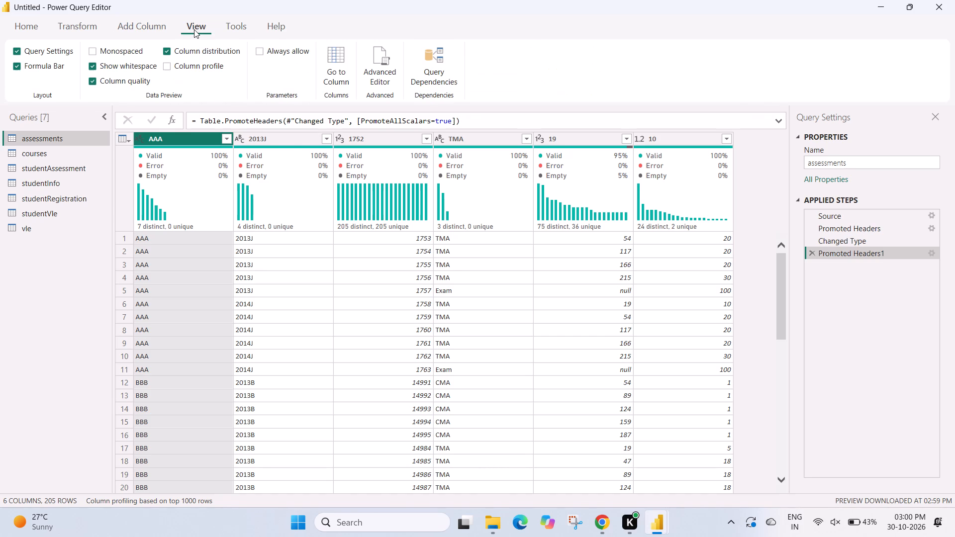
click(168, 46)
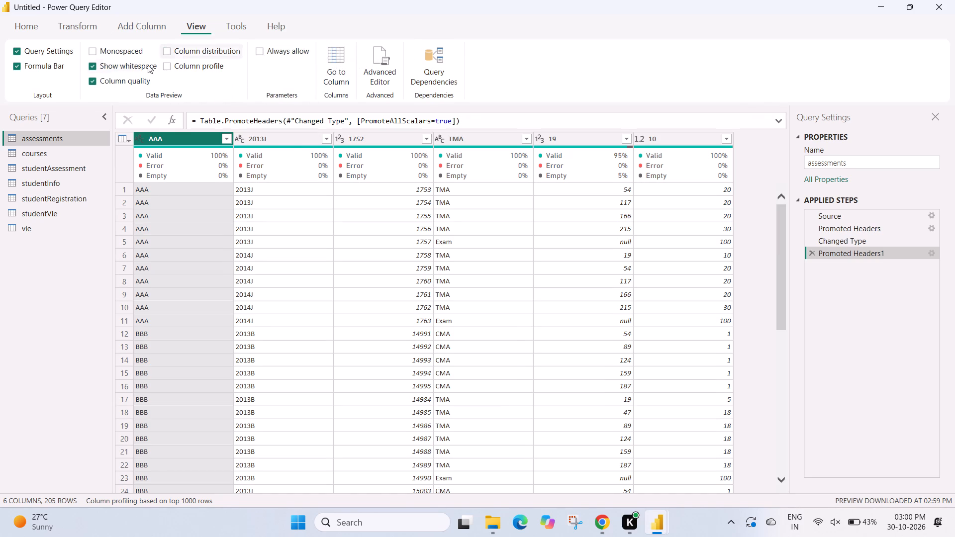
click(96, 81)
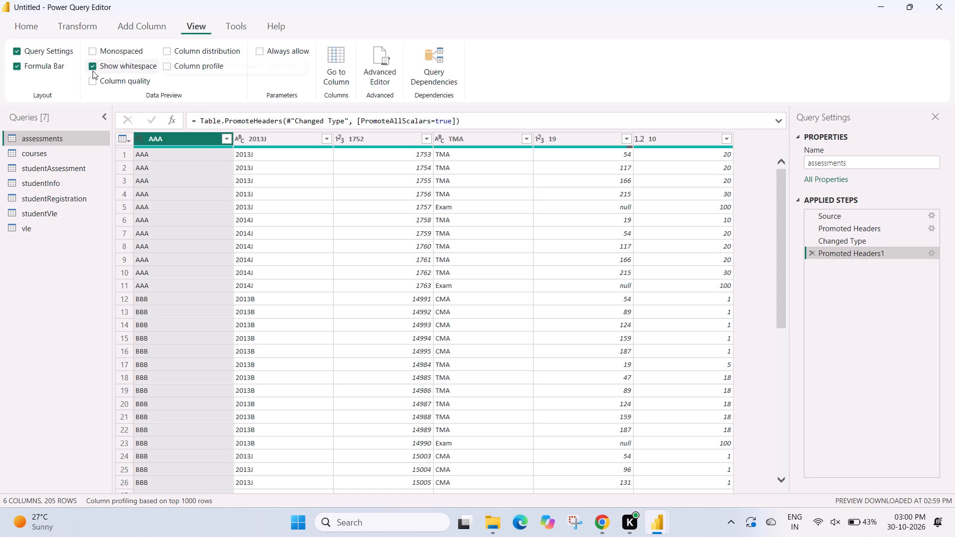
click(92, 68)
scroll(296, 242, up, 2)
scroll(296, 242, left, 2)
scroll(296, 242, down, 2)
scroll(296, 242, up, 1)
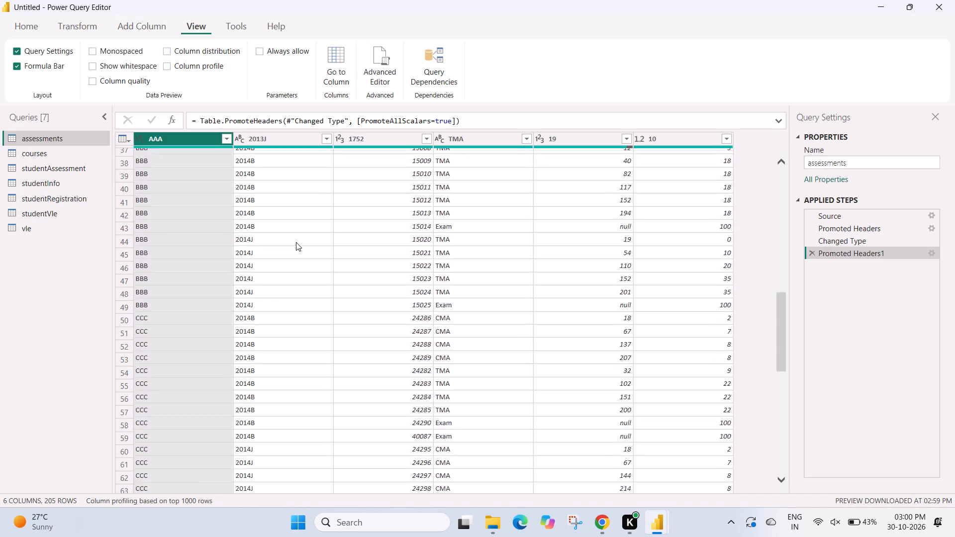
scroll(296, 242, up, 4)
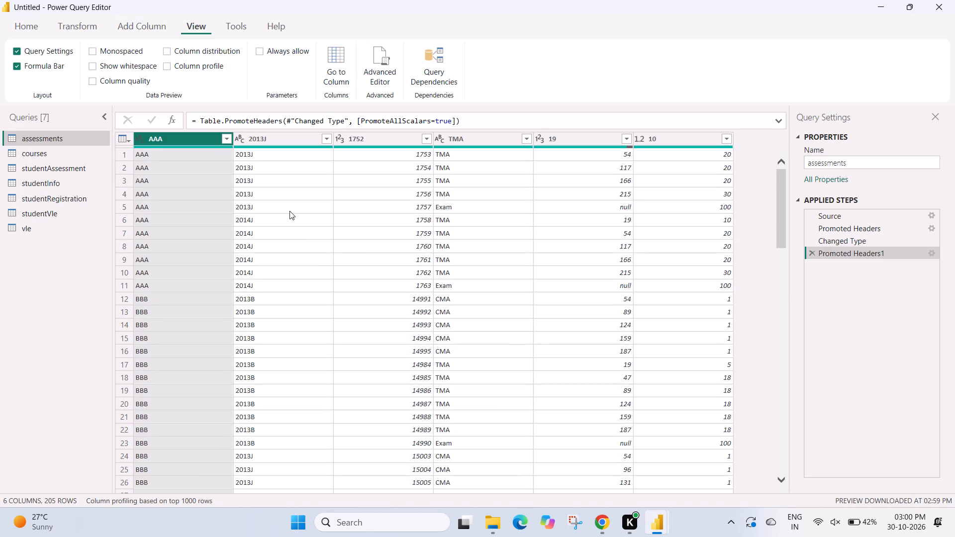
Promote the first row of the studentAssessment query to column headers.
click(66, 158)
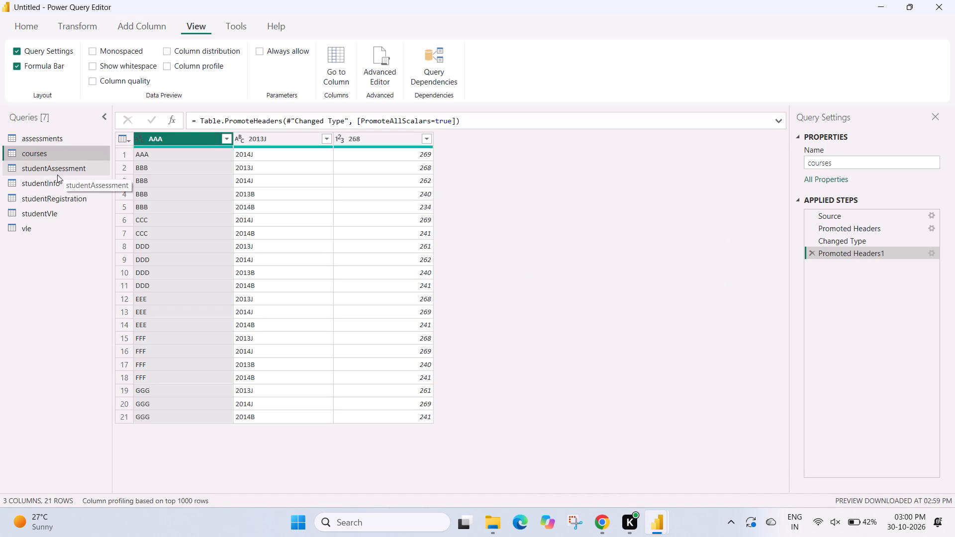
click(55, 168)
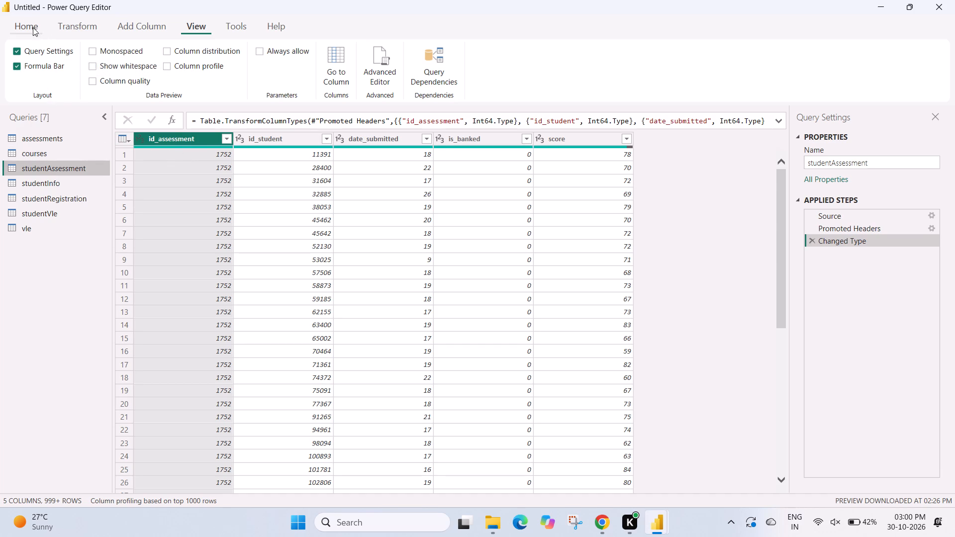
click(63, 19)
click(71, 24)
click(59, 85)
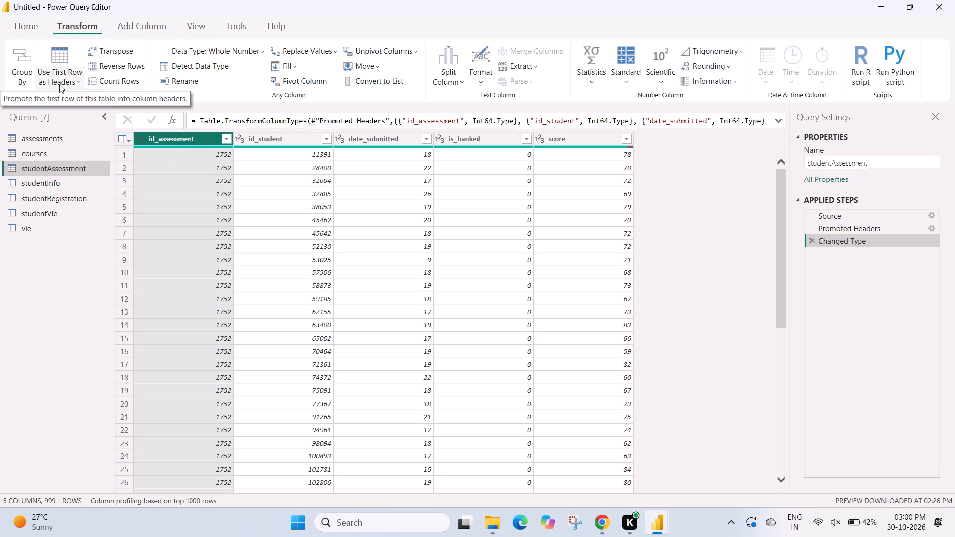
click(67, 100)
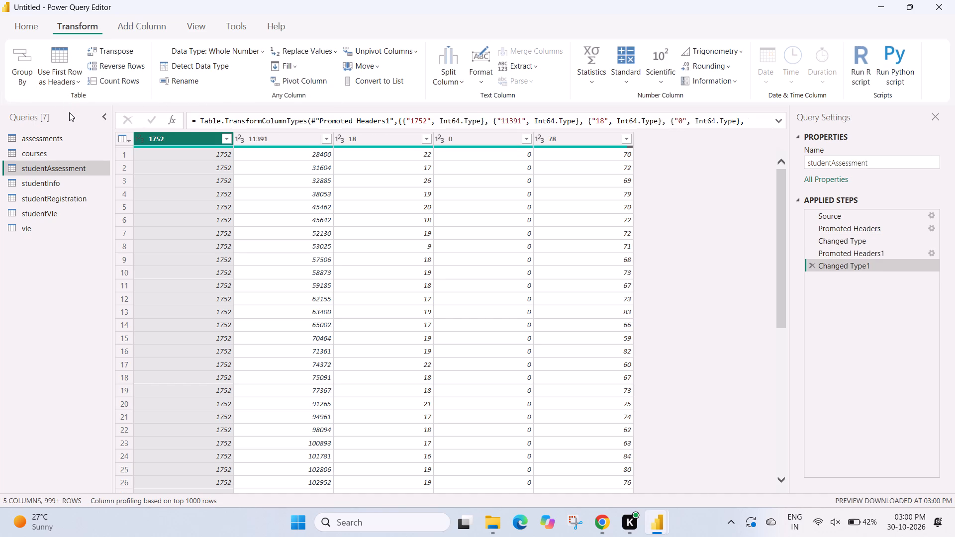
Delete the Changed Type1 applied step from the studentAssessment query and look over its rows.
click(811, 266)
scroll(517, 304, up, 3)
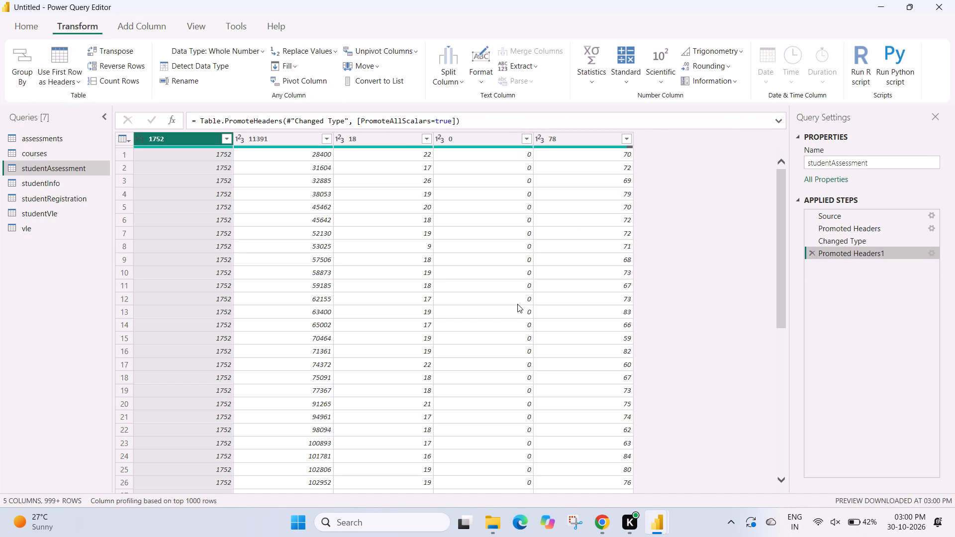
scroll(517, 304, up, 3)
scroll(391, 284, up, 1)
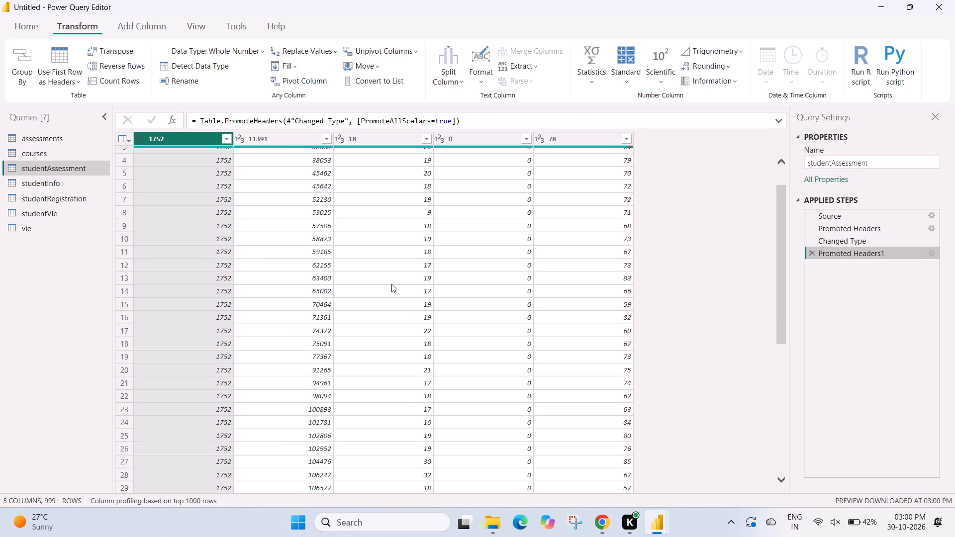
scroll(391, 284, up, 2)
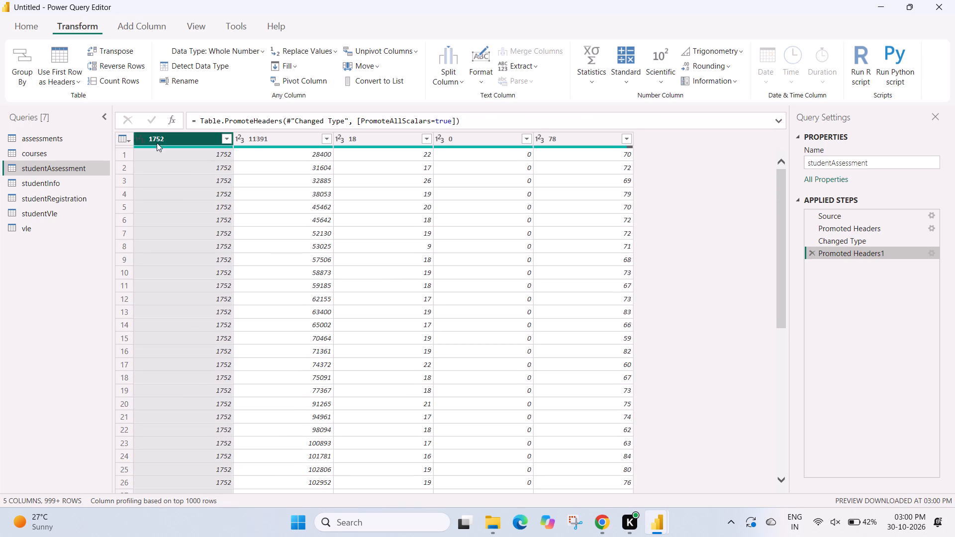
Demote the studentAssessment query's headers to its first row with Use Headers as First Row.
click(70, 76)
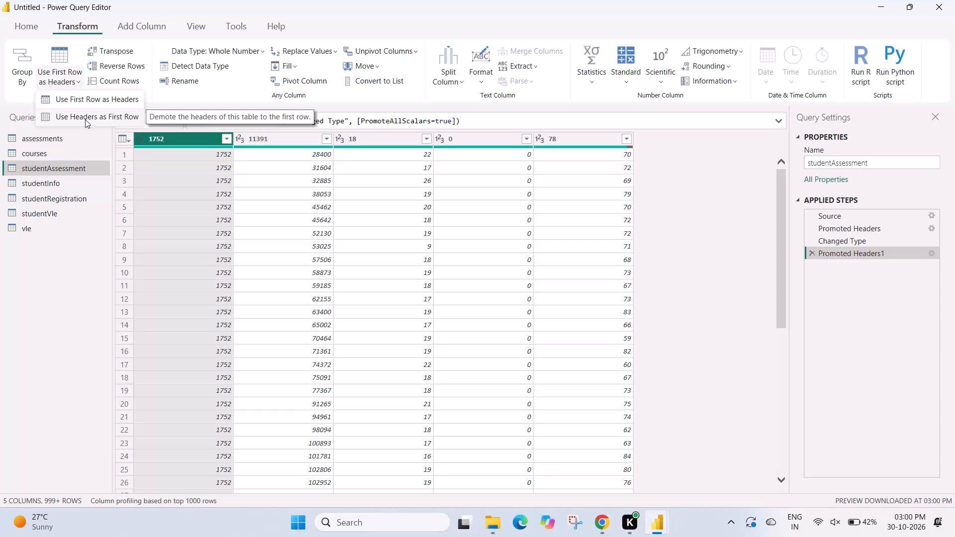
click(85, 119)
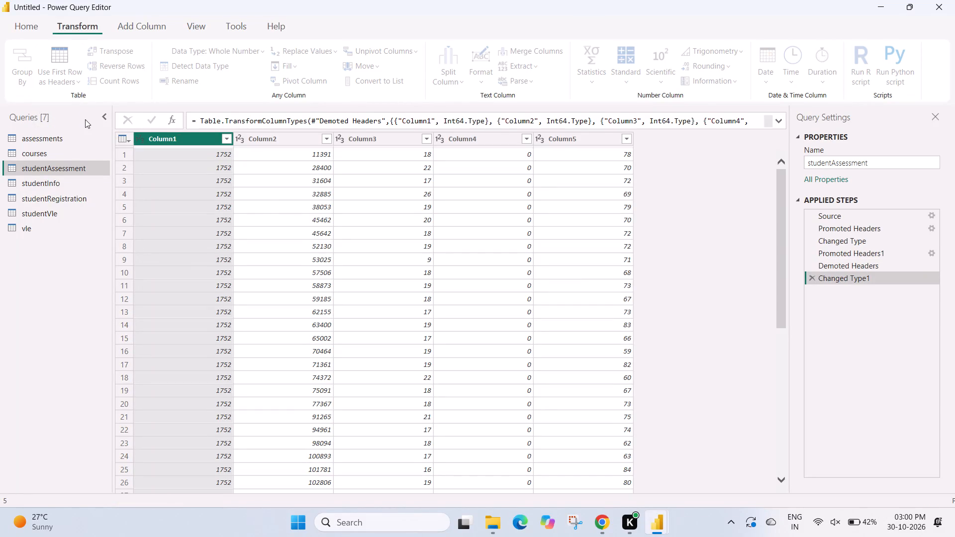
scroll(156, 208, up, 1)
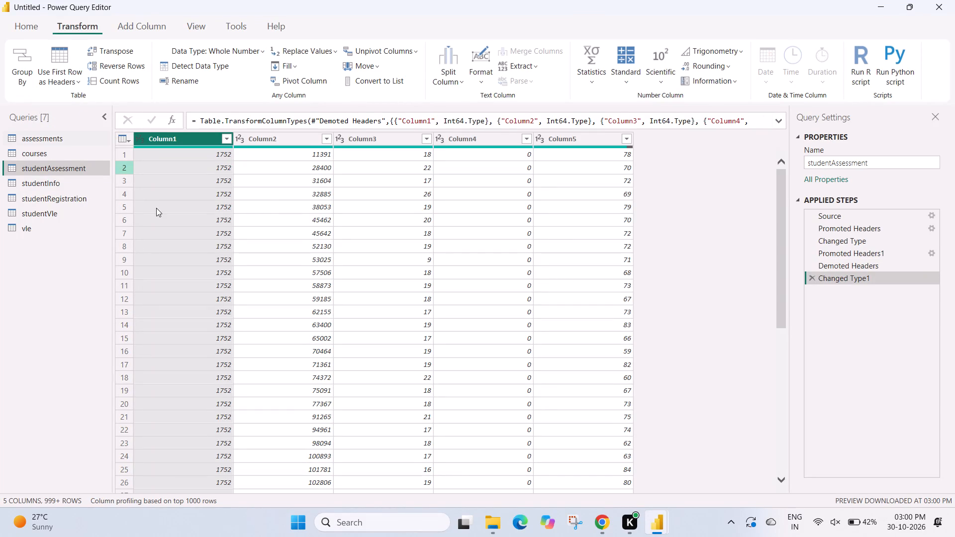
scroll(156, 208, up, 1)
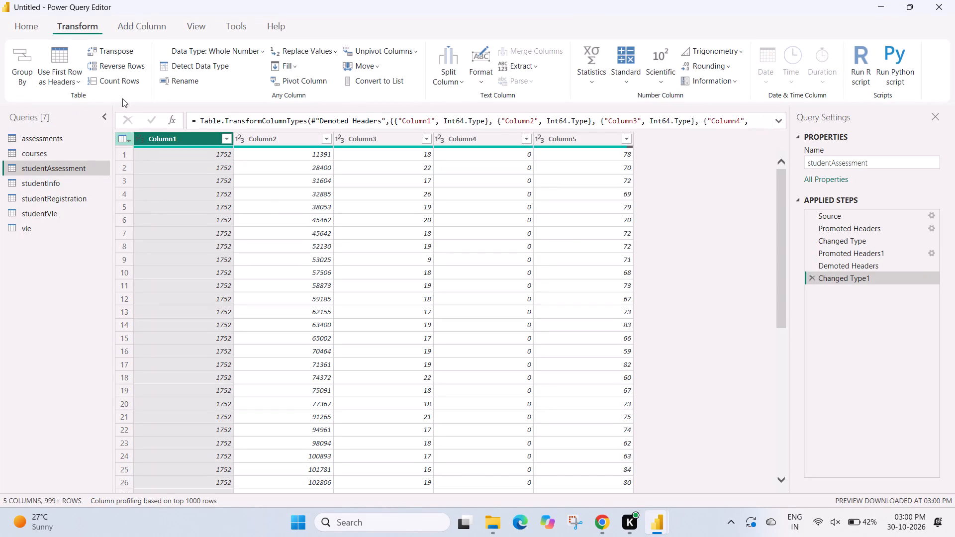
Delete the Changed Type1 and Demoted Headers applied steps from the studentAssessment query.
click(813, 277)
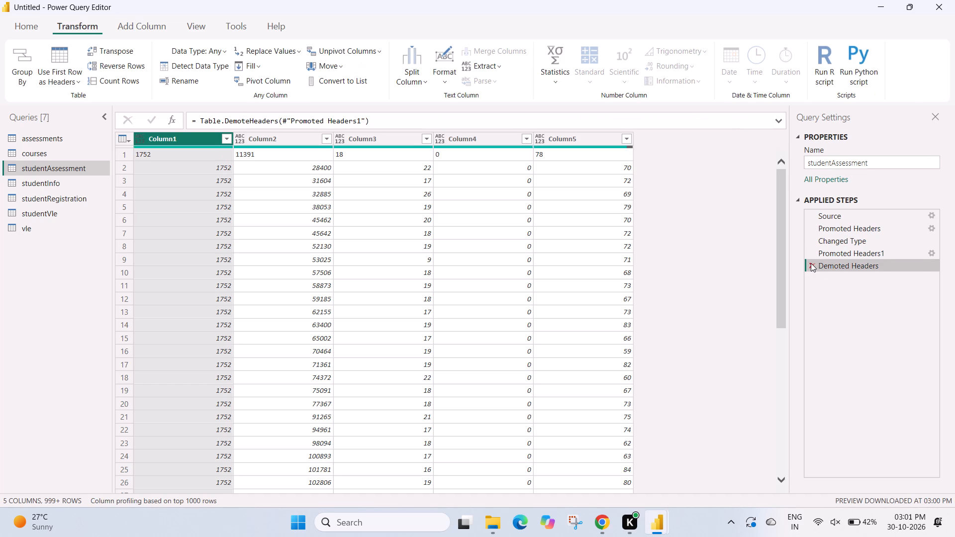
click(811, 263)
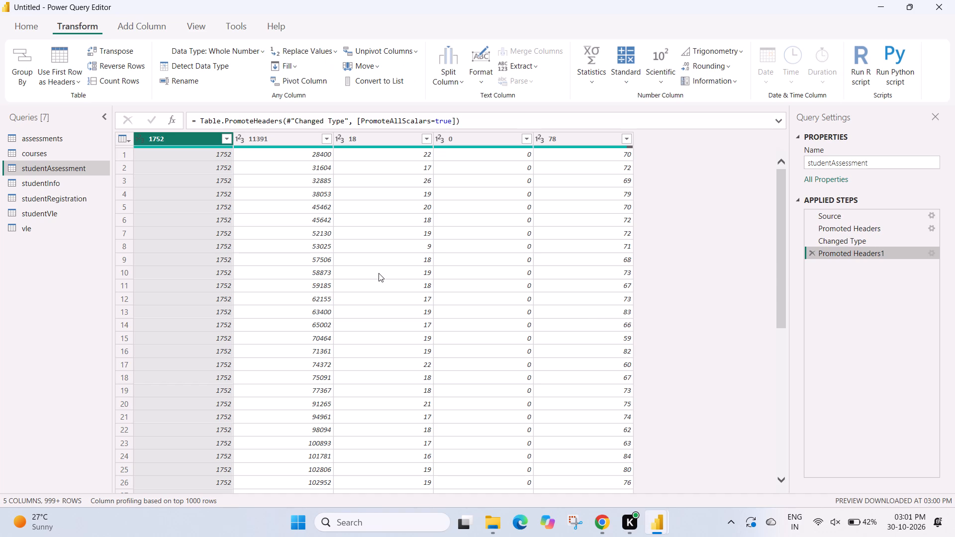
scroll(379, 273, up, 3)
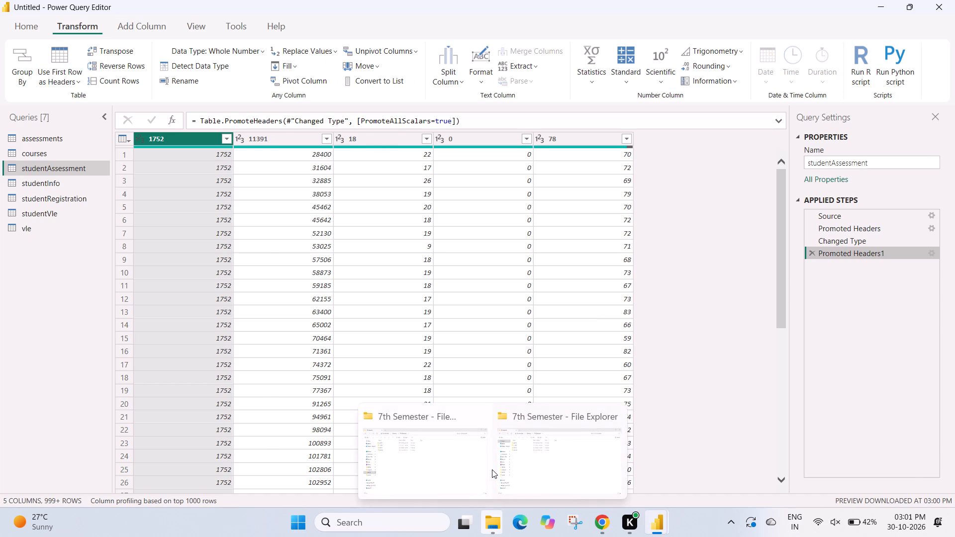
Open the assessments CSV from the archive folder in Excel to check its header row, and return to Power Query Editor.
click(492, 466)
double_click(201, 113)
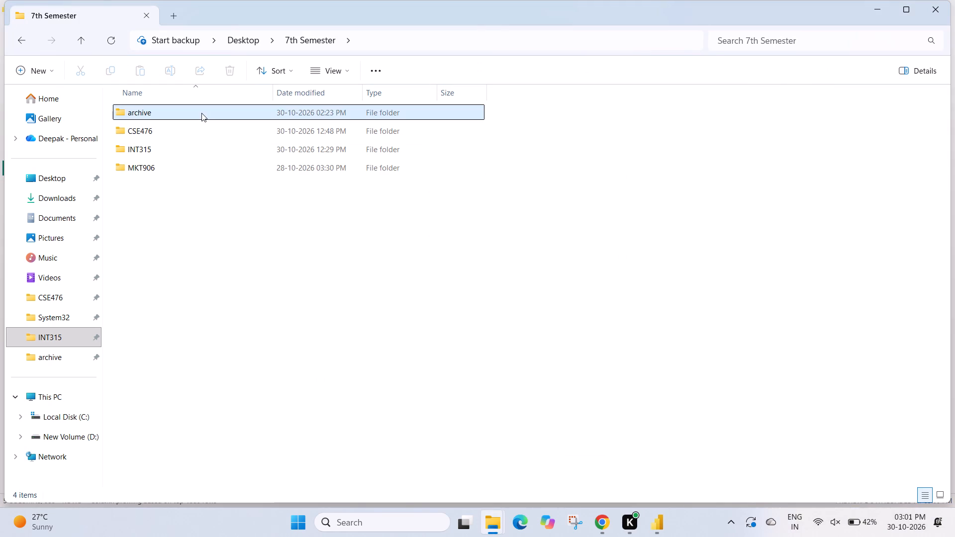
double_click(175, 117)
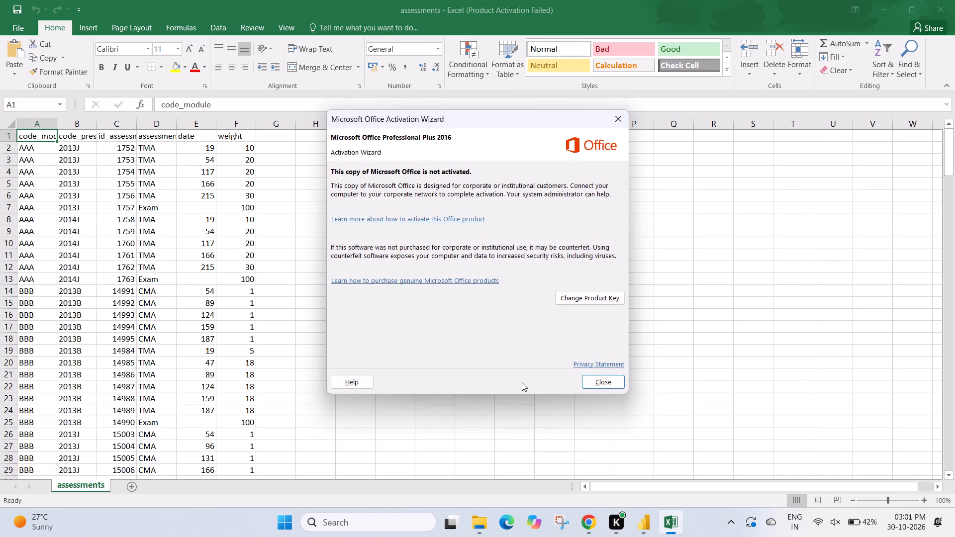
click(592, 384)
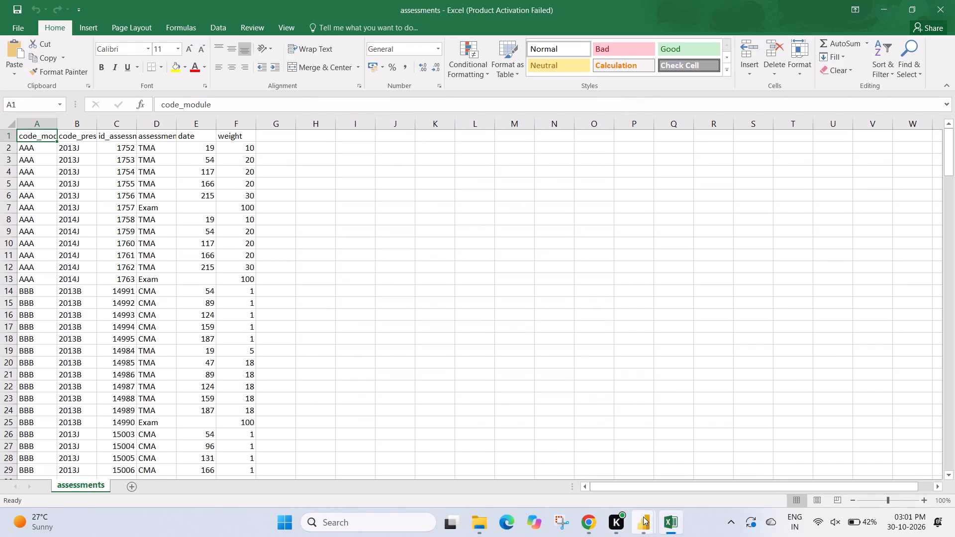
click(643, 520)
click(696, 468)
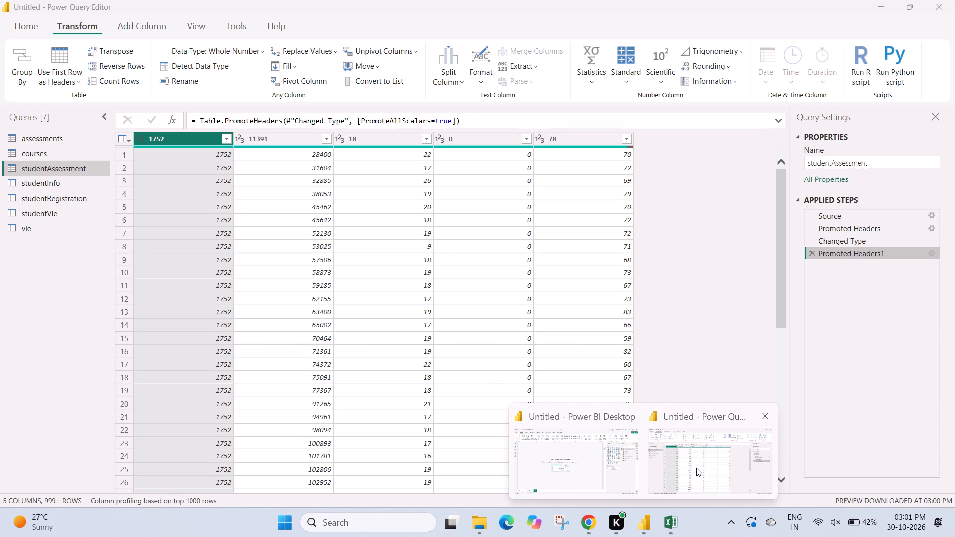
Delete the Promoted Headers1 applied step from the assessments query.
click(50, 133)
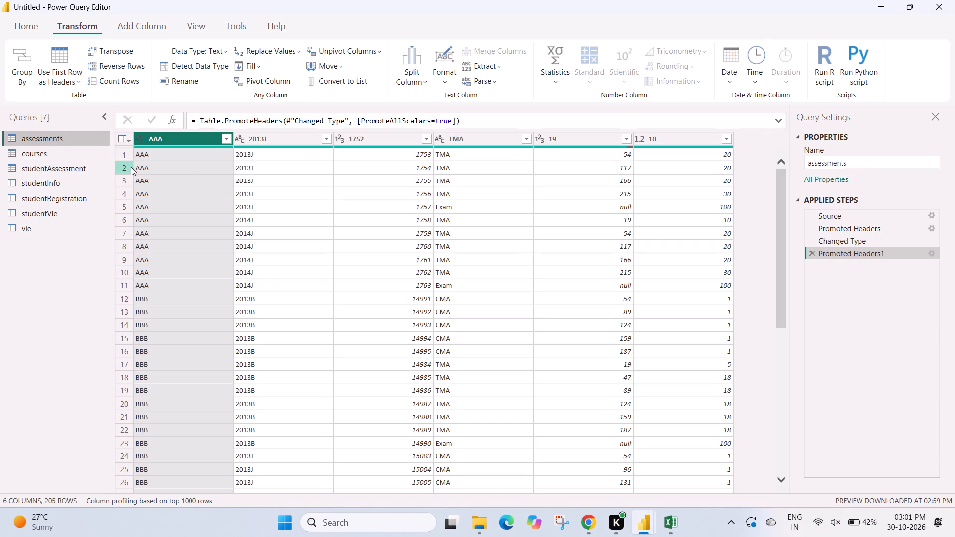
click(73, 78)
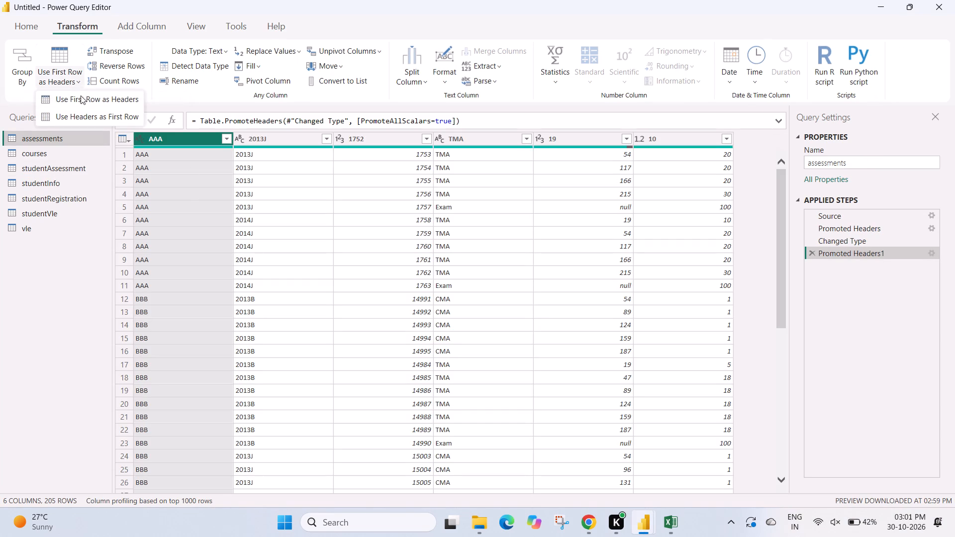
click(812, 253)
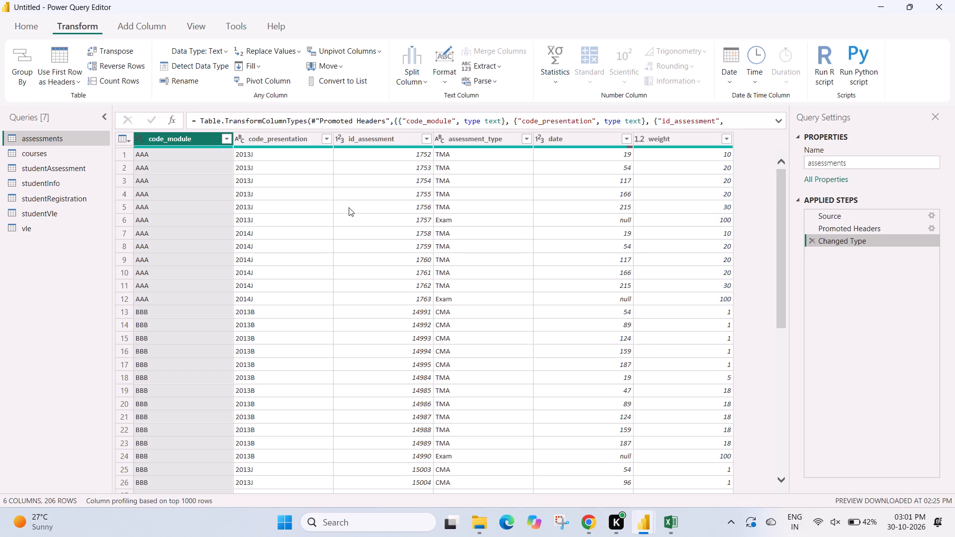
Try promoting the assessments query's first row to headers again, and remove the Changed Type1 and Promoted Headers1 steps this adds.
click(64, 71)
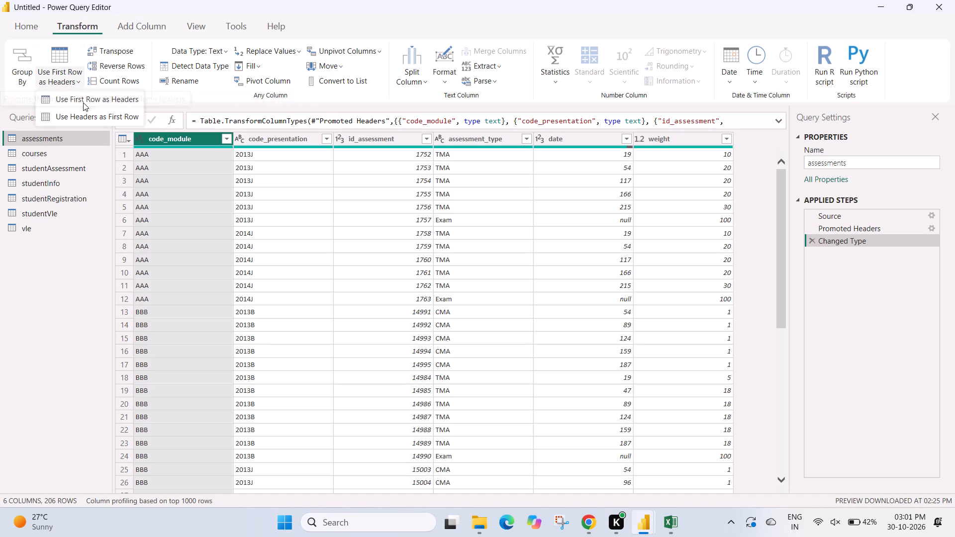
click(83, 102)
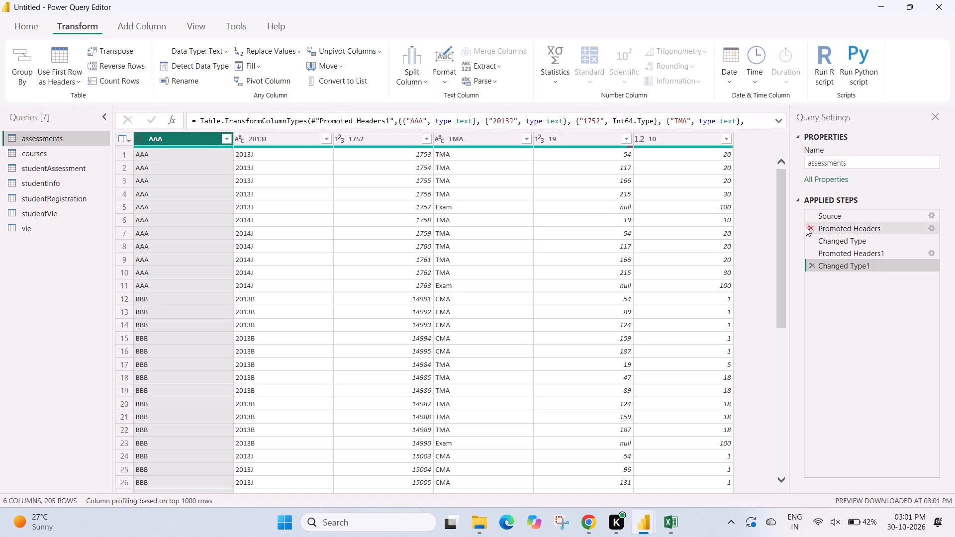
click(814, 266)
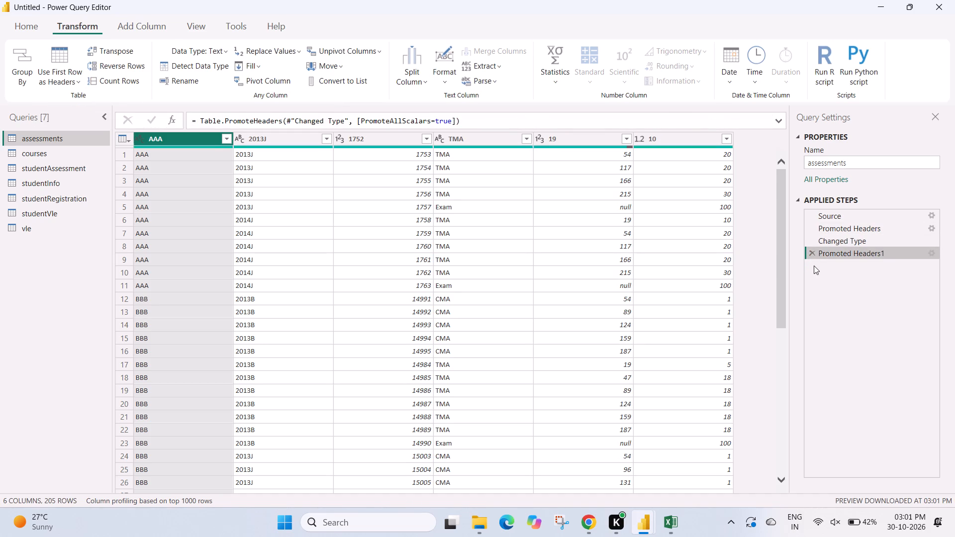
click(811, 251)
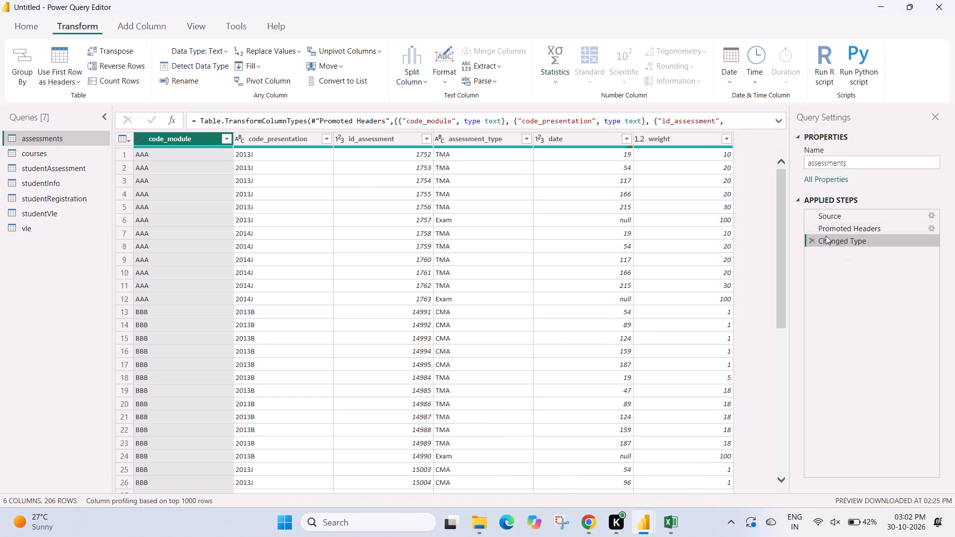
Strip the assessments query back to its Source step and promote its first row to column headers.
click(812, 240)
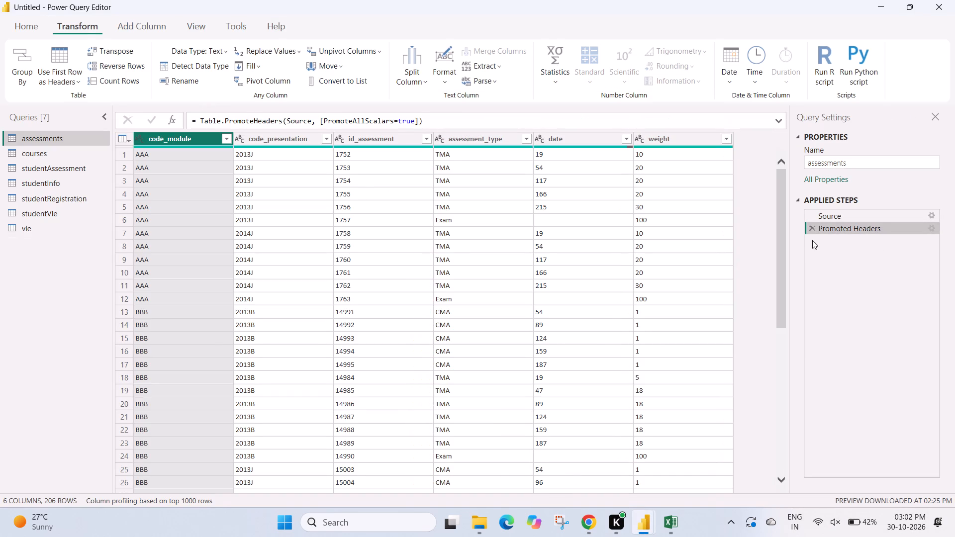
click(808, 231)
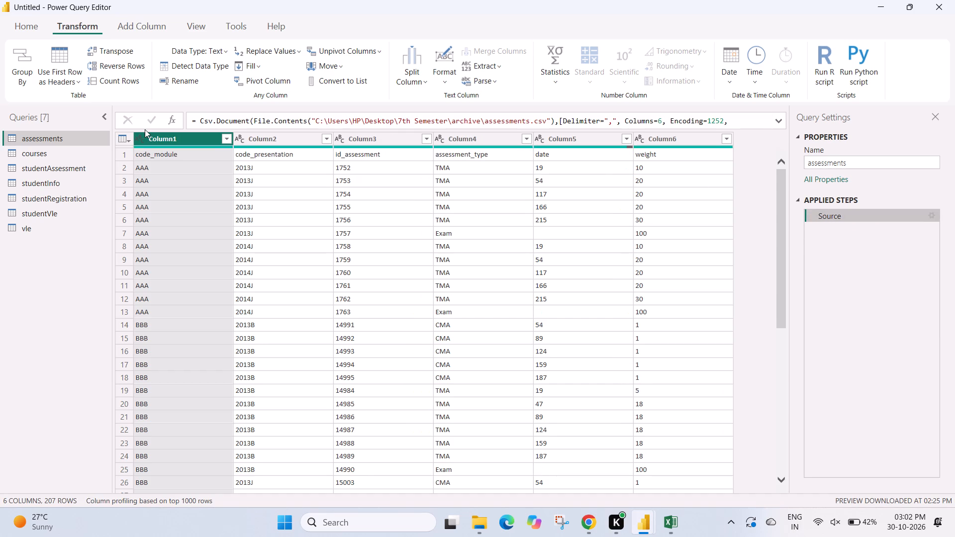
click(72, 79)
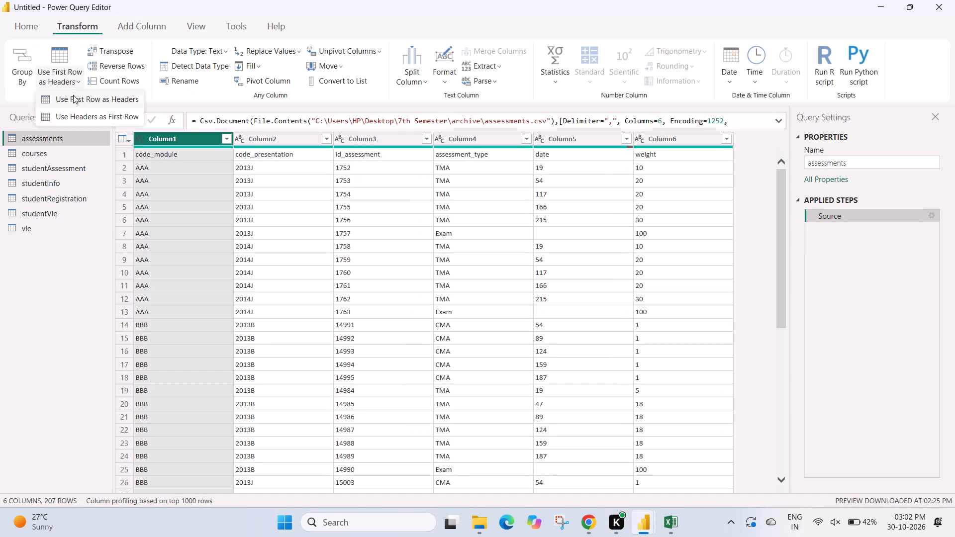
click(77, 100)
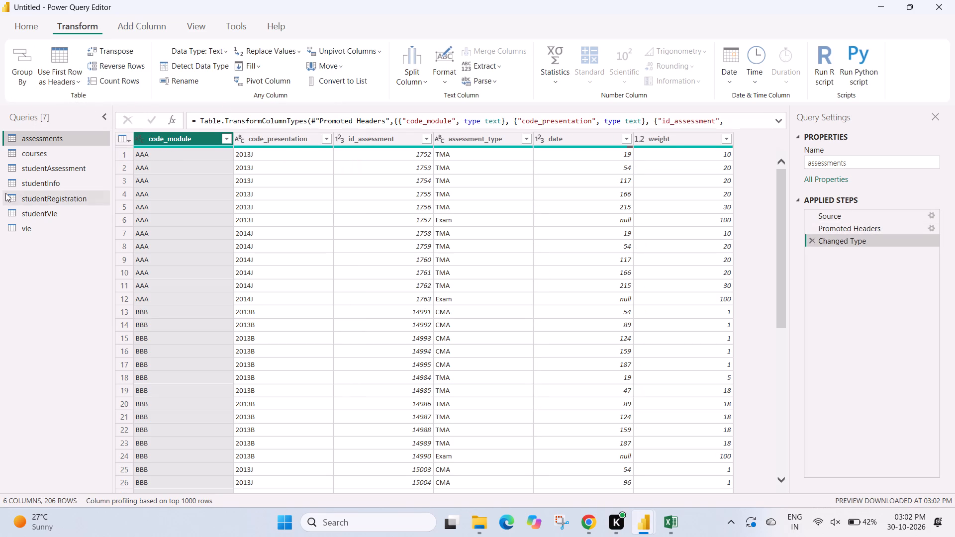
Delete the Promoted Headers1 and Changed Type applied steps from the courses query.
click(35, 147)
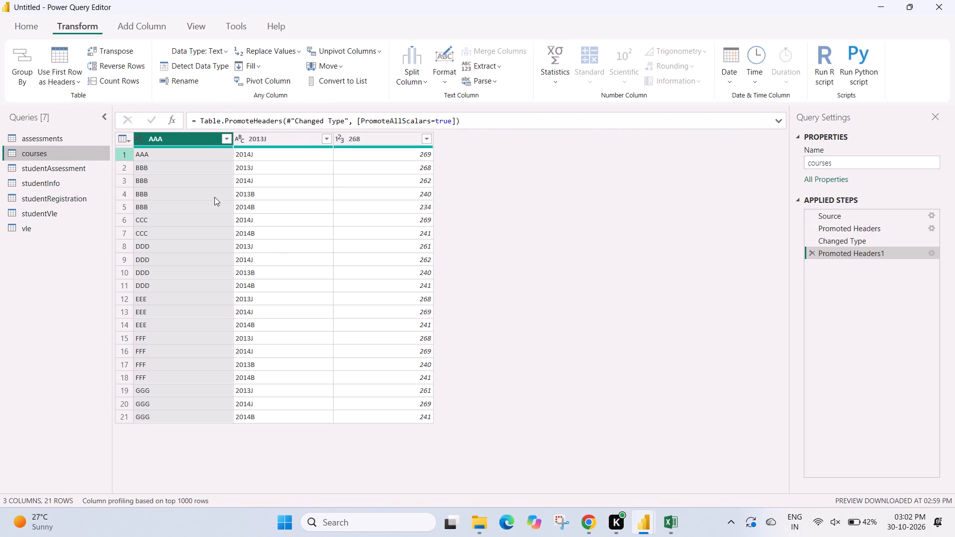
click(809, 255)
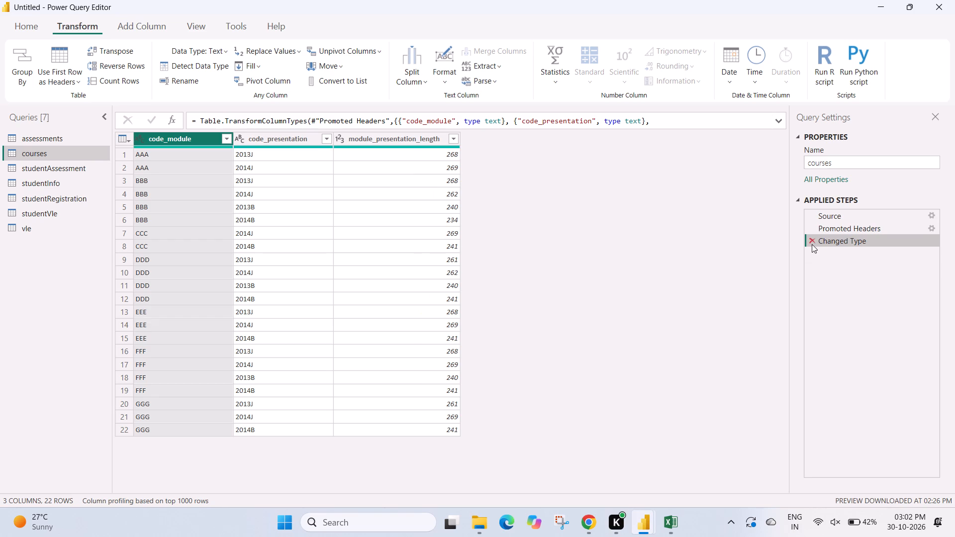
click(811, 241)
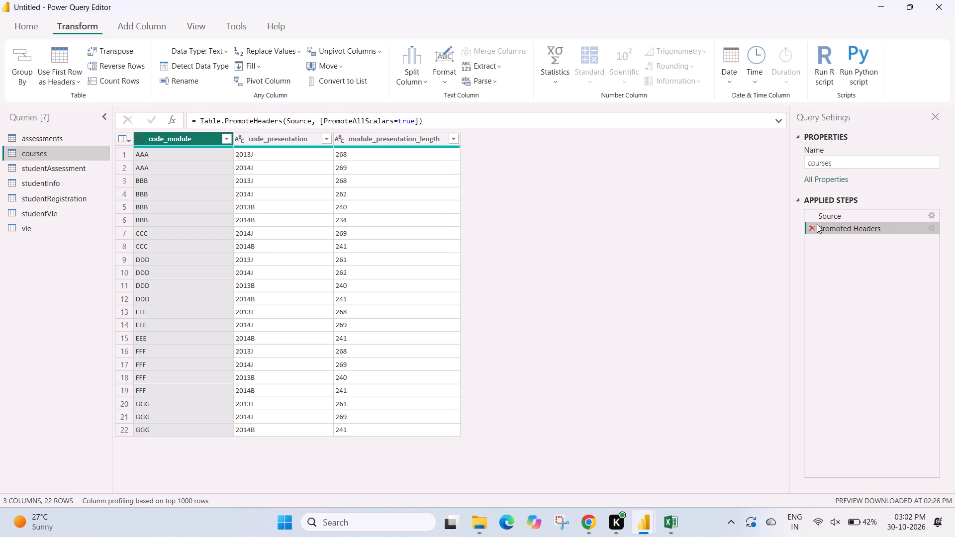
Delete the Promoted Headers1 applied step from the studentAssessment query.
click(76, 171)
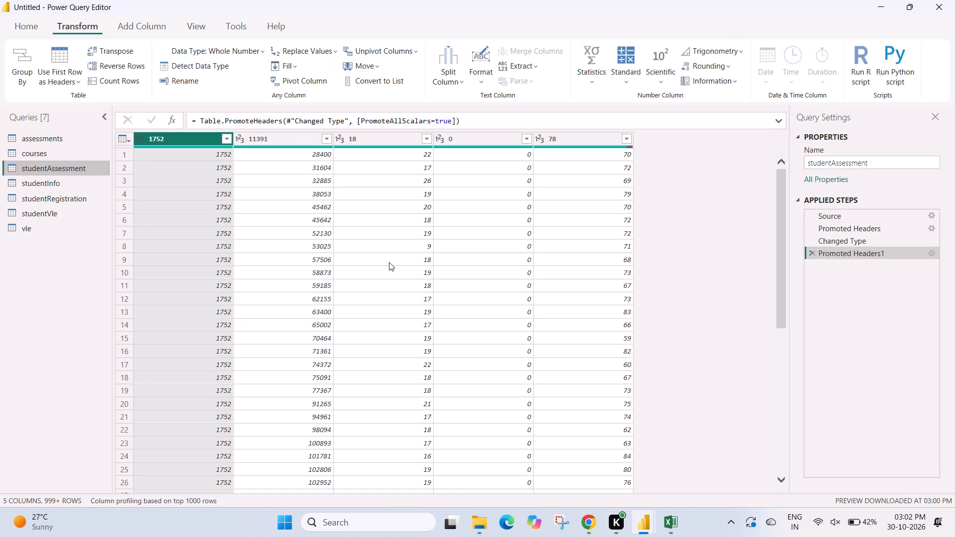
click(813, 253)
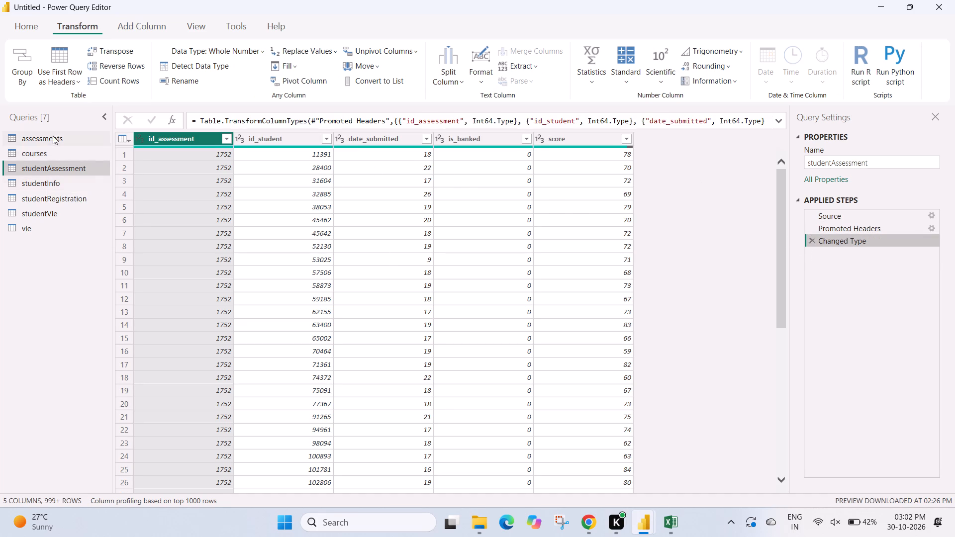
click(55, 80)
click(55, 80)
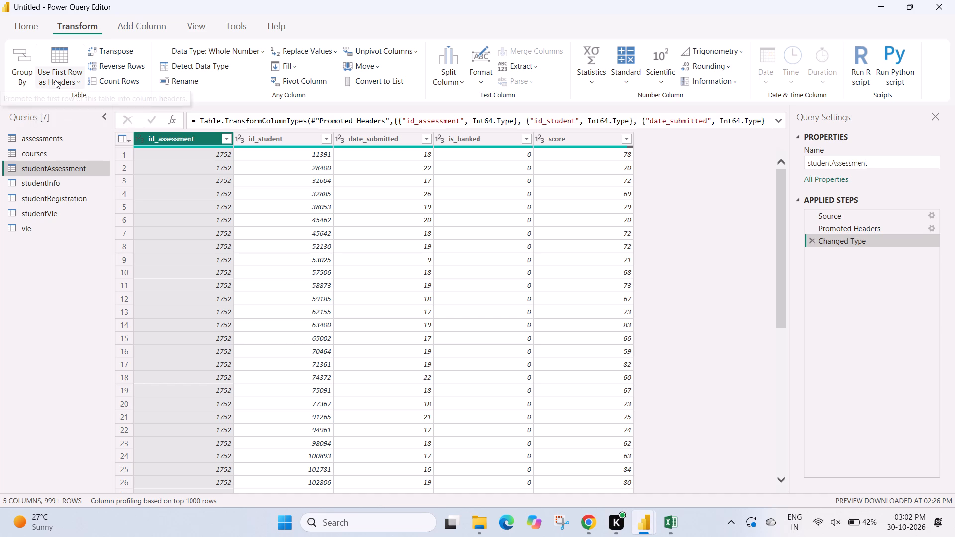
Check the column headers of the studentInfo, studentAssessment, studentRegistration, studentVle and vle queries.
click(51, 183)
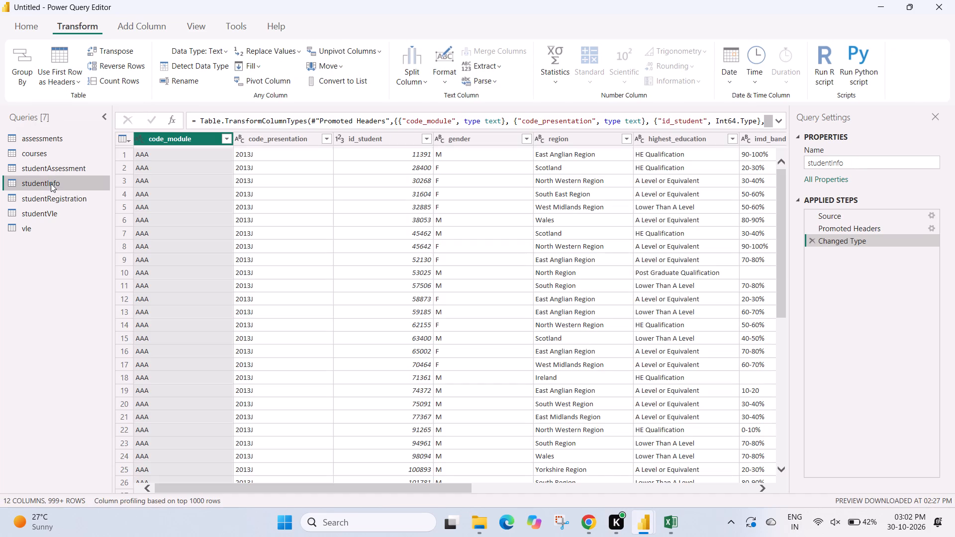
click(57, 167)
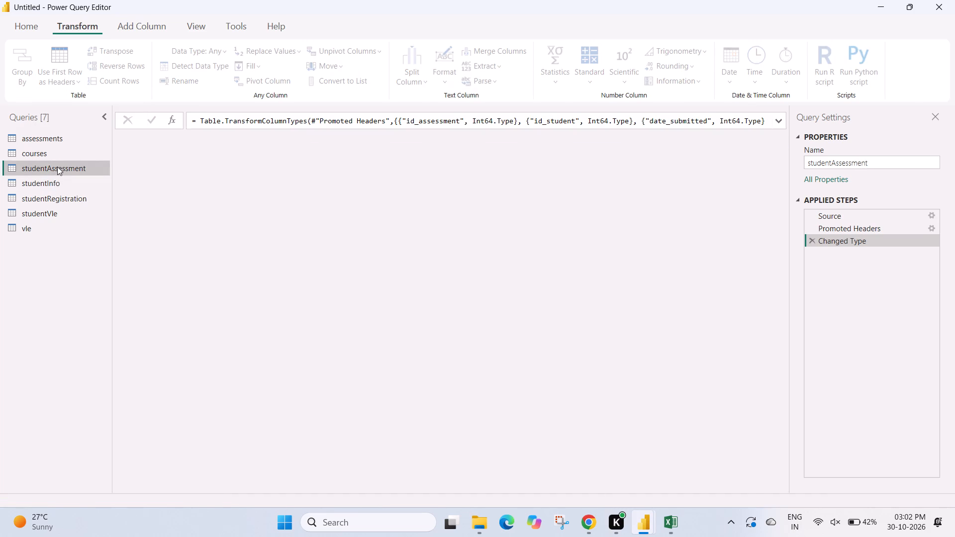
click(54, 181)
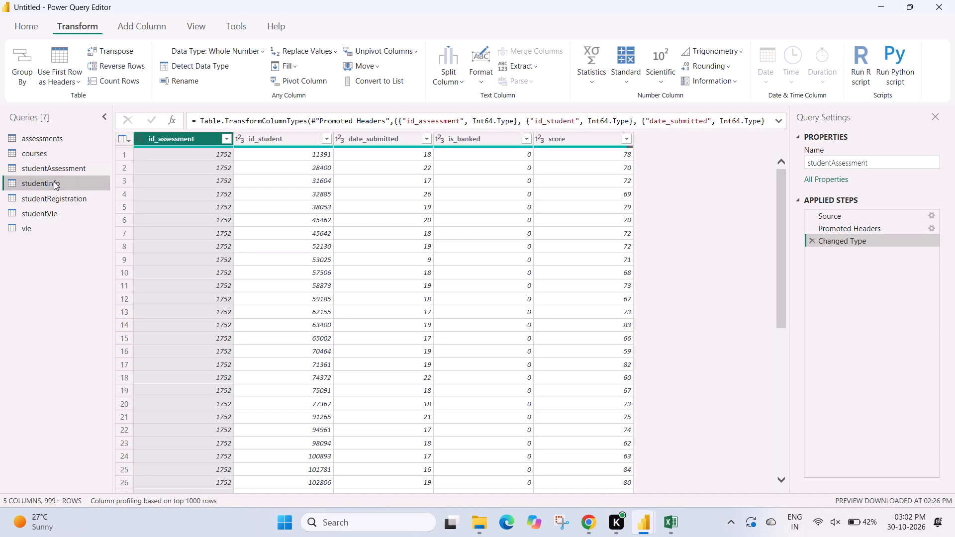
click(50, 198)
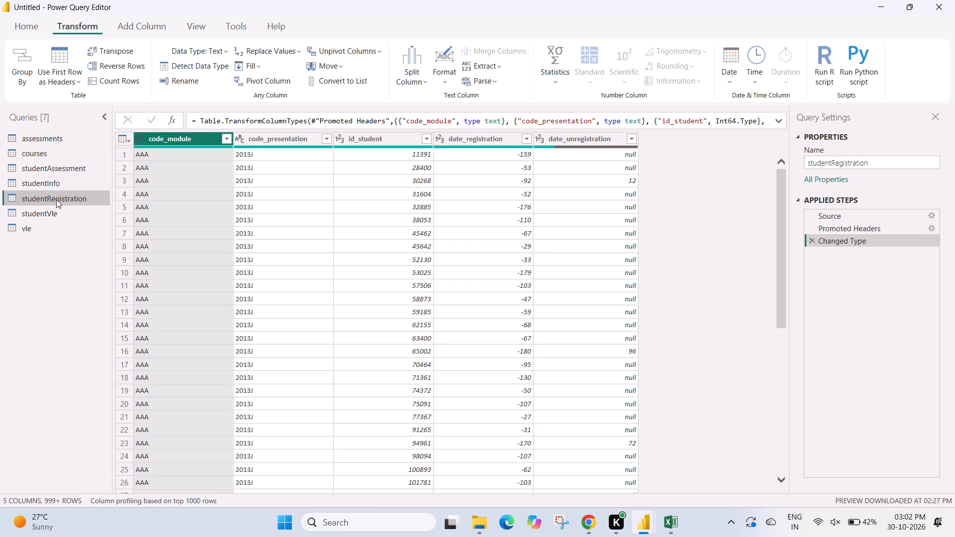
click(48, 212)
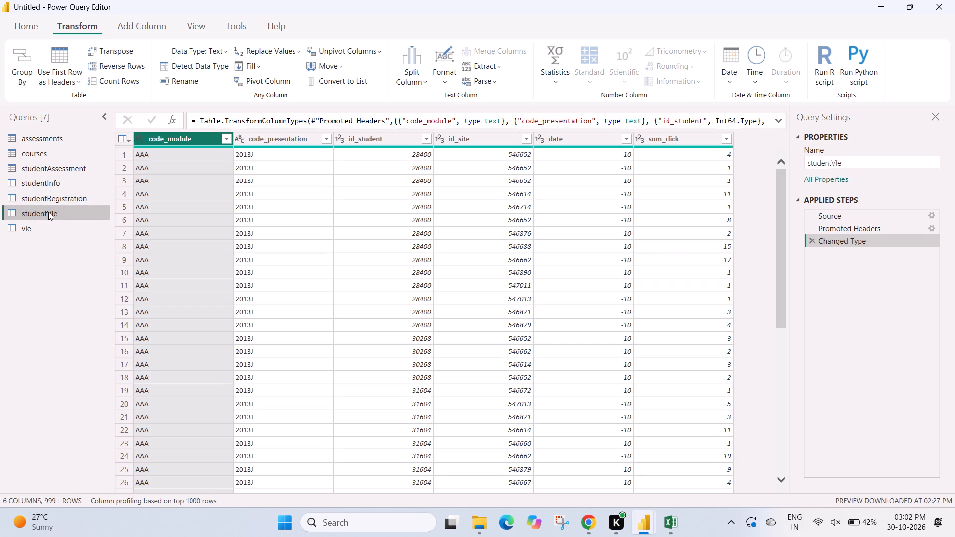
click(45, 229)
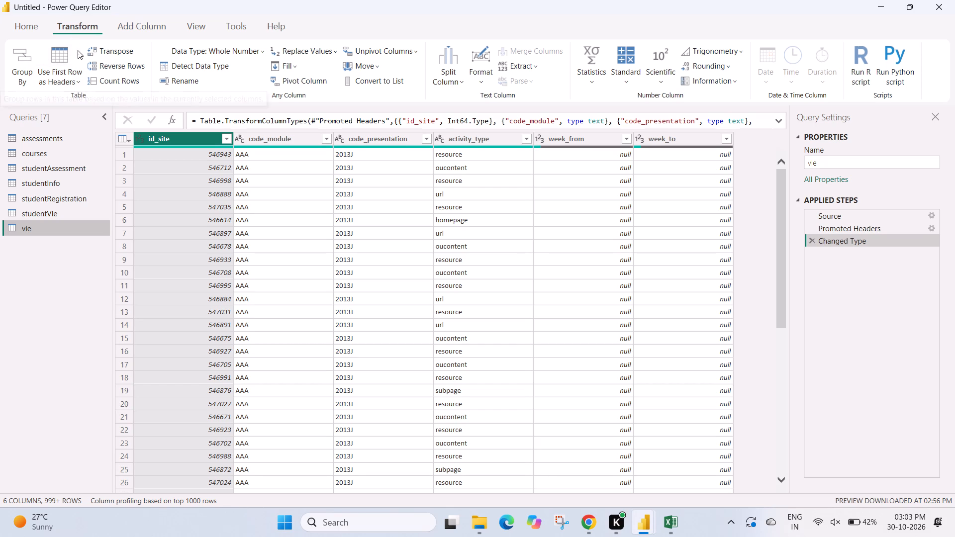
click(30, 26)
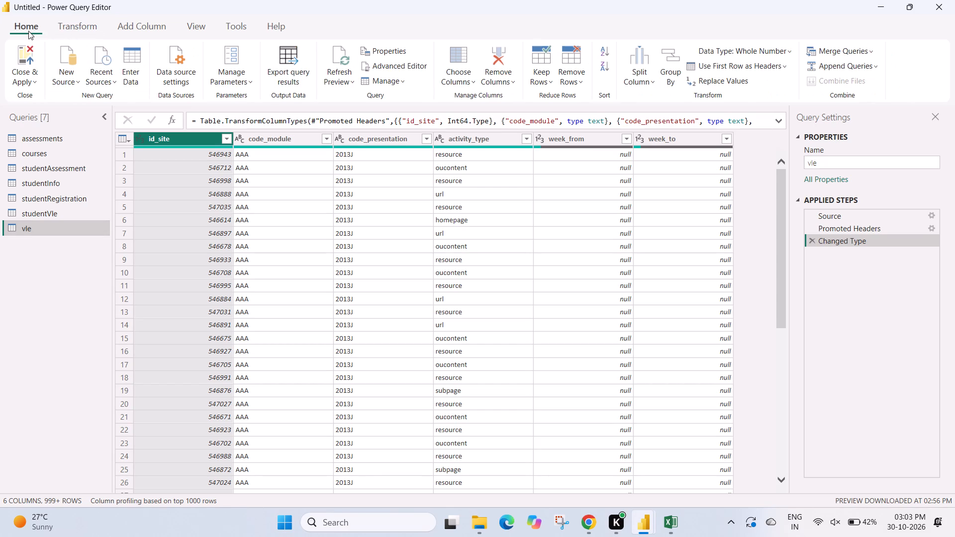
click(27, 64)
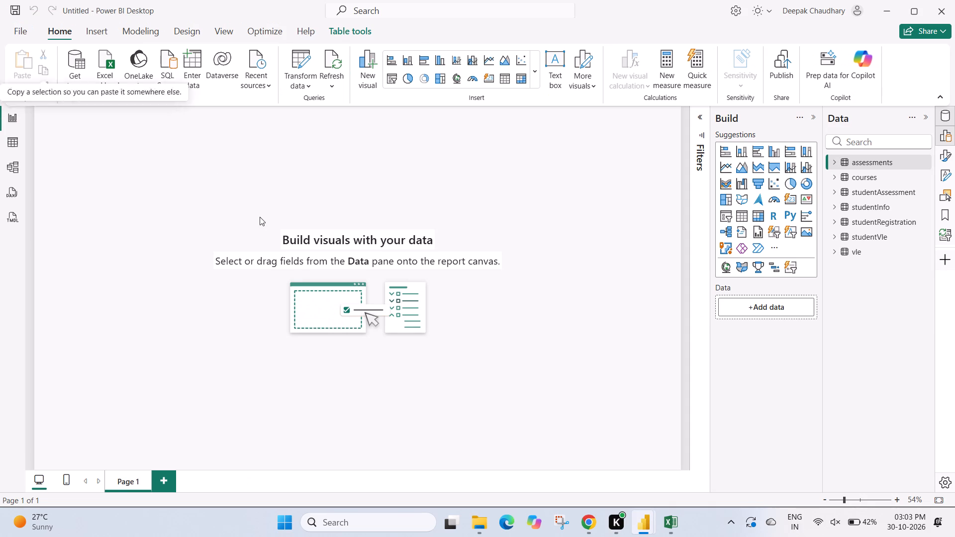
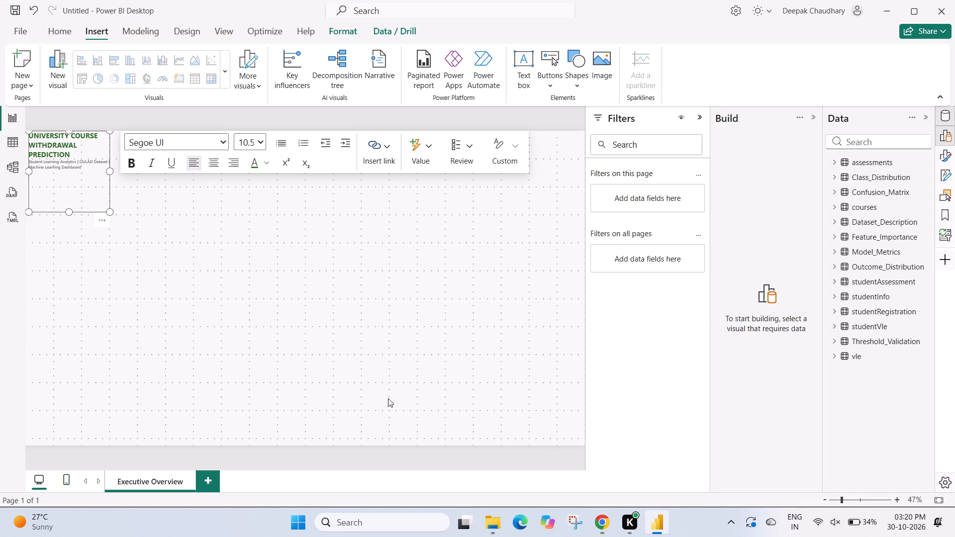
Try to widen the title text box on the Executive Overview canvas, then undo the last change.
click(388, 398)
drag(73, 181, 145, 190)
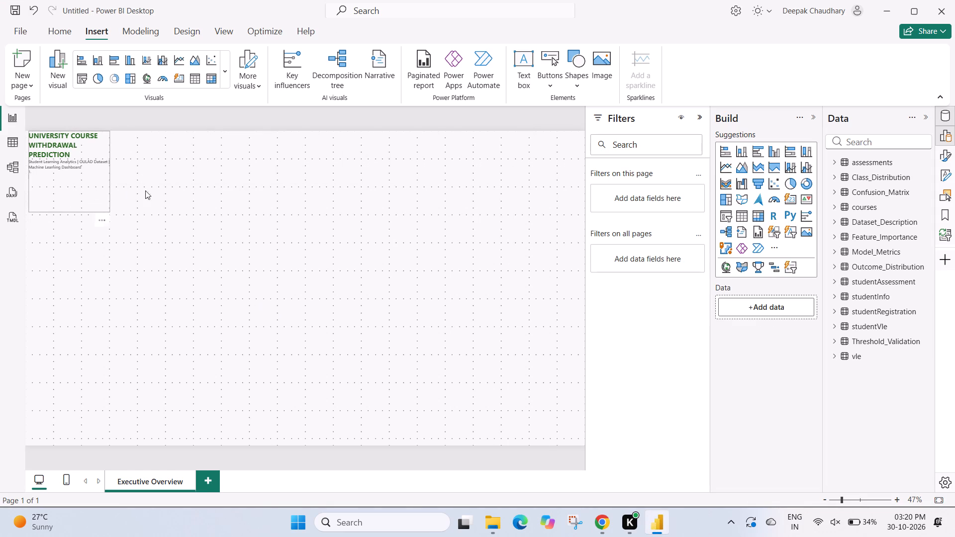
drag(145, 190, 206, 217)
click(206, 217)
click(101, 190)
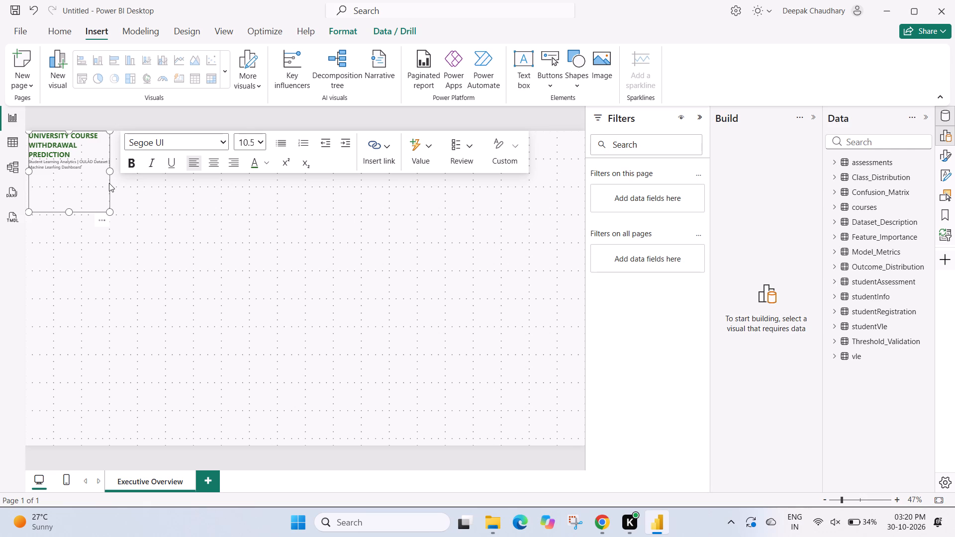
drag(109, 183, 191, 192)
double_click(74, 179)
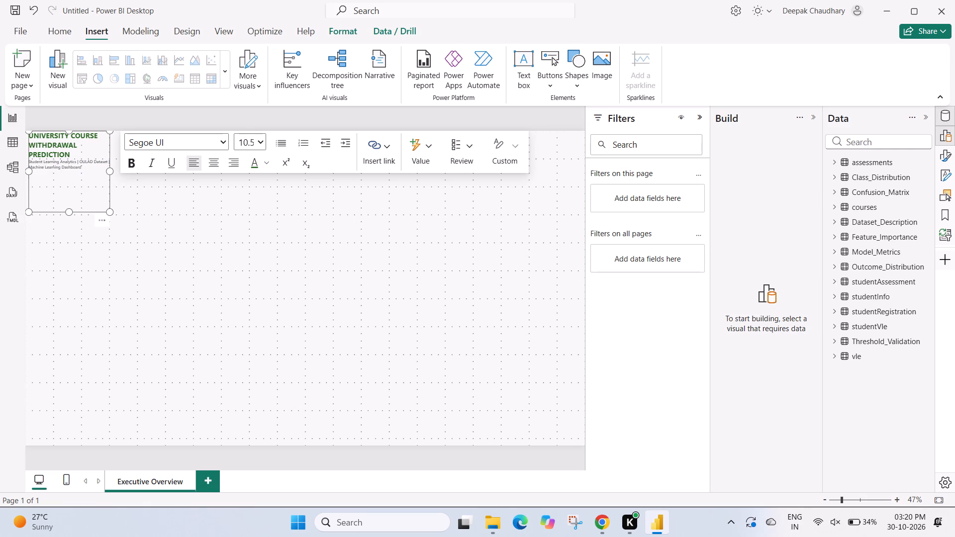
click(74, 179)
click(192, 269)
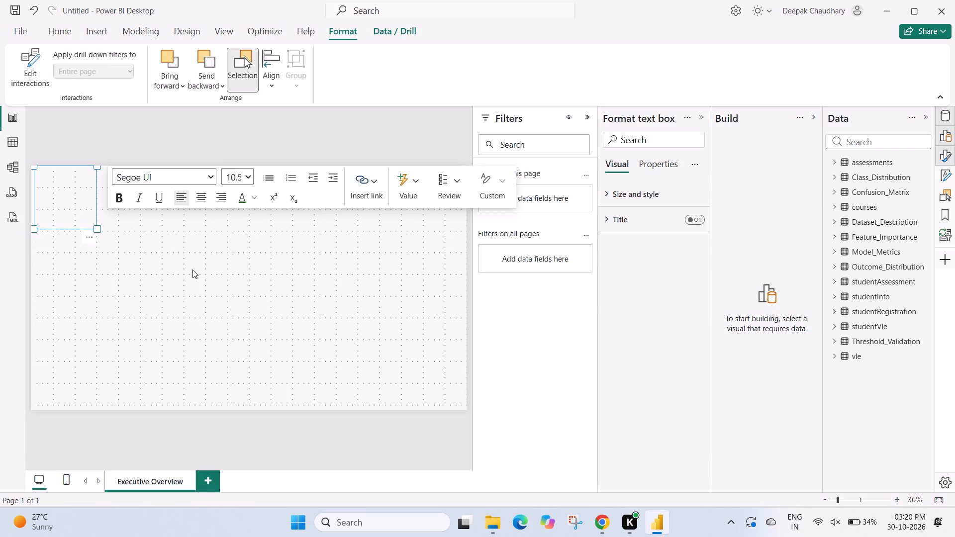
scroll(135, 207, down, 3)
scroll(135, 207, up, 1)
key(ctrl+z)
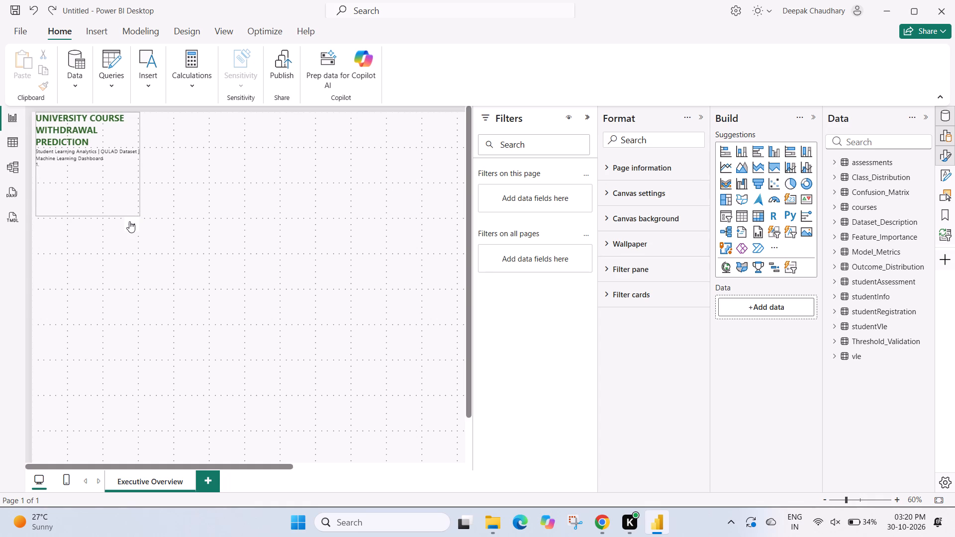
Move the title text box to the page's top centre and widen it until the title fits on one line.
drag(129, 221, 241, 230)
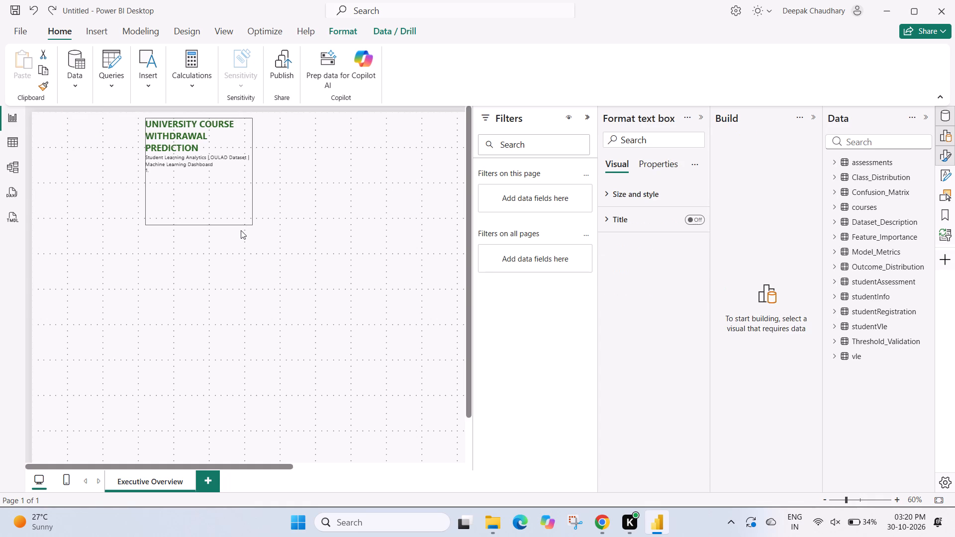
drag(241, 230, 449, 192)
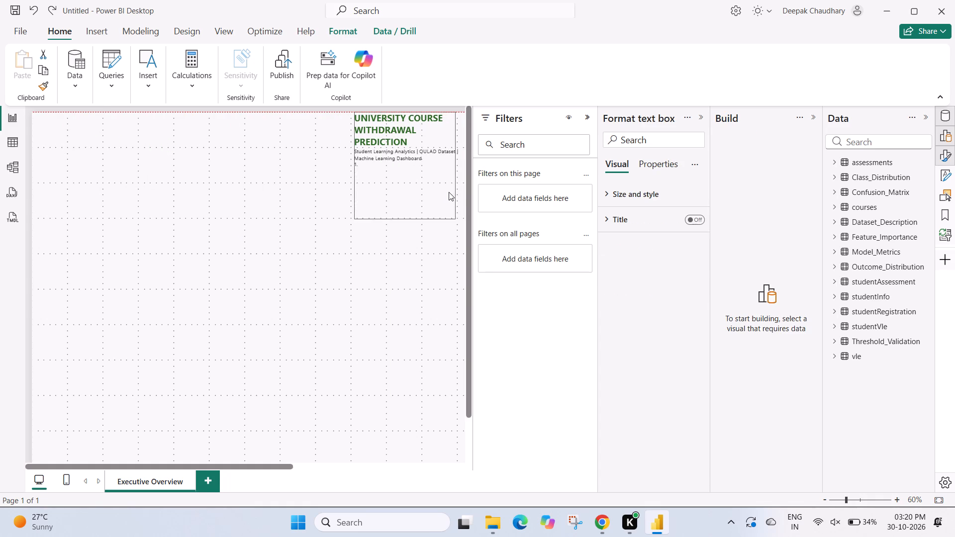
drag(449, 192, 443, 191)
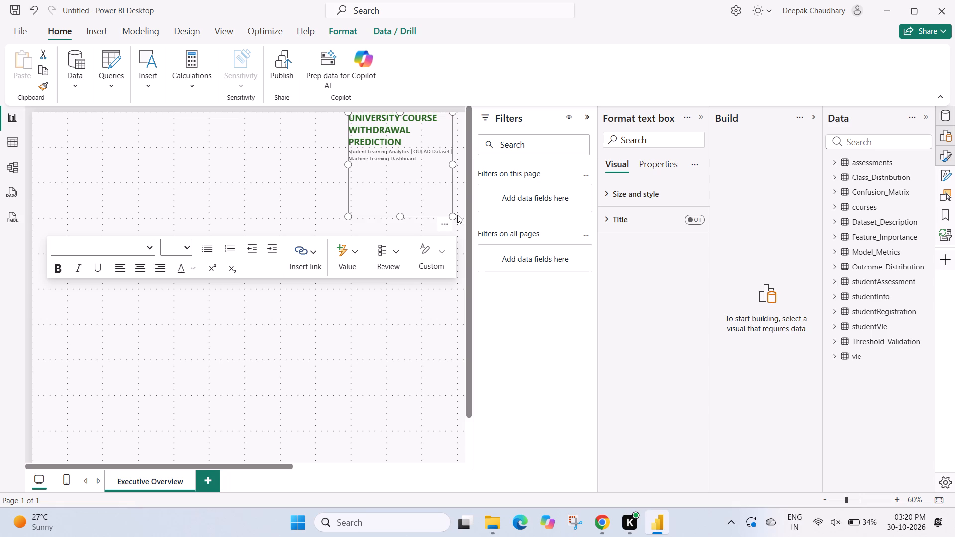
drag(453, 217, 458, 168)
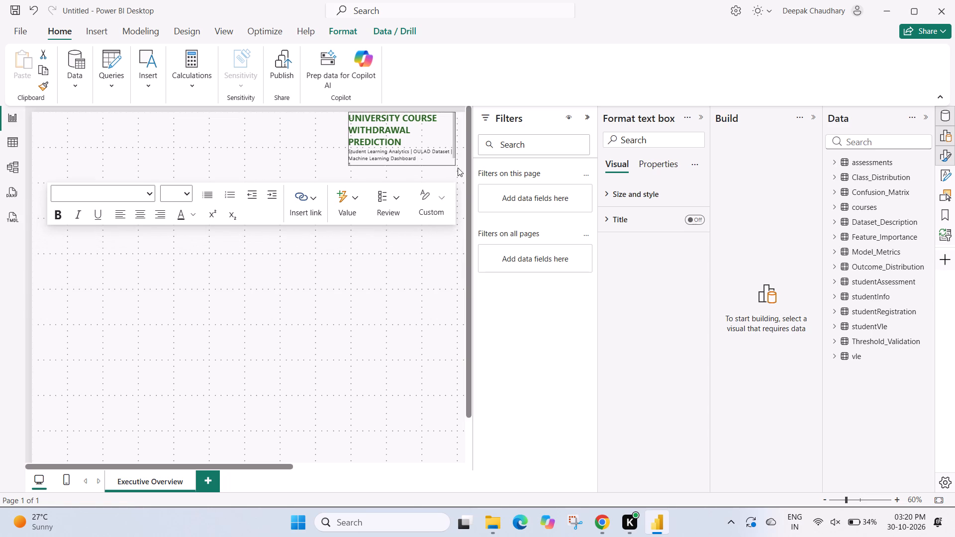
drag(458, 168, 465, 167)
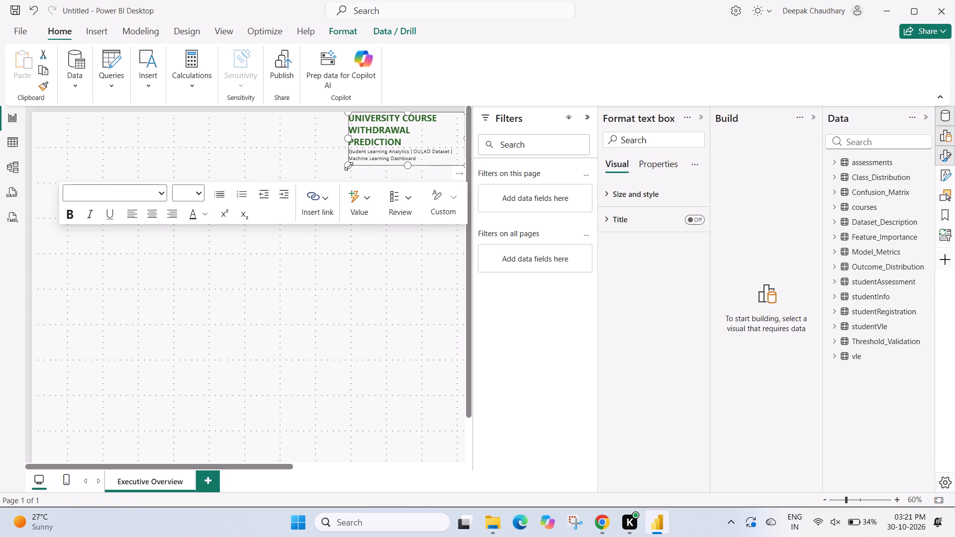
click(349, 166)
drag(349, 166, 283, 199)
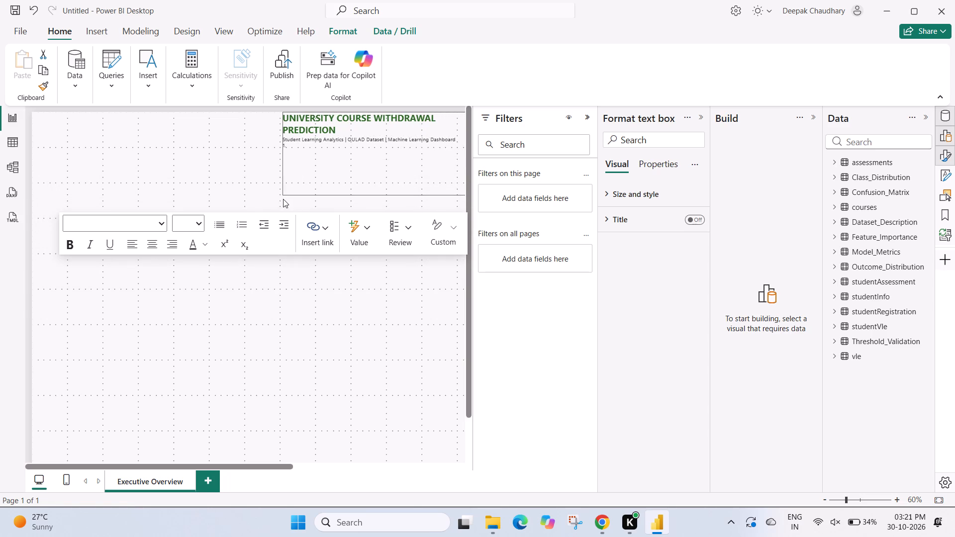
drag(283, 199, 221, 199)
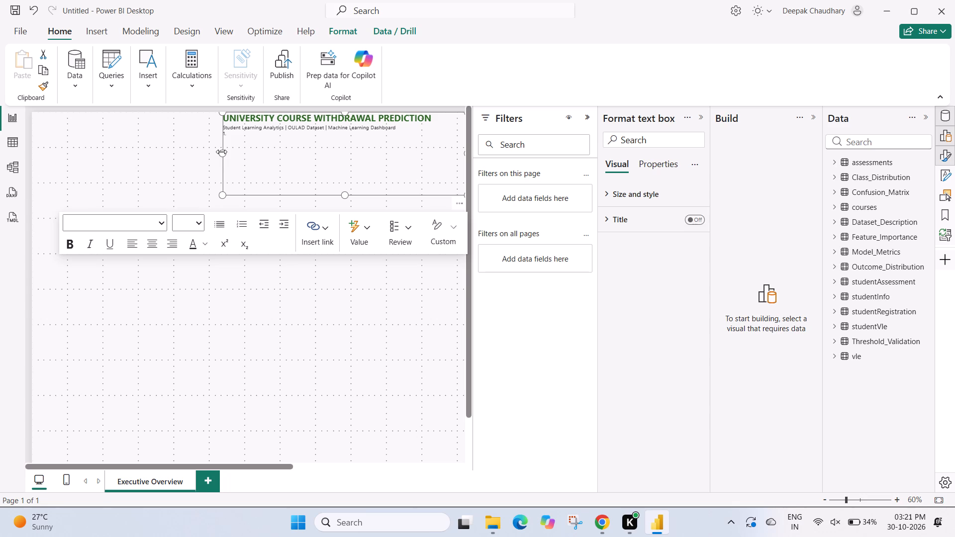
Set the main title's font size to 24 and the Student Learning Analytics subtitle's font size to 12.
triple_click(271, 117)
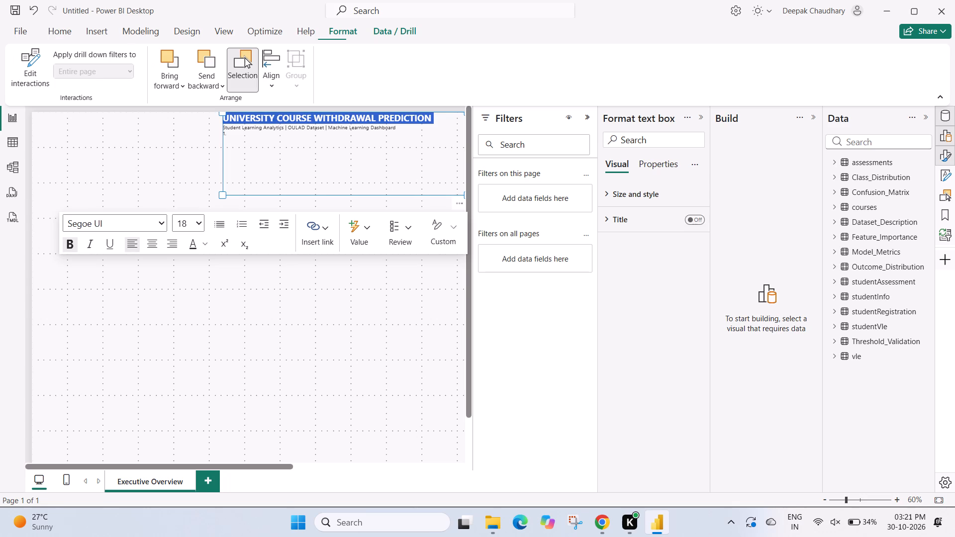
click(271, 117)
click(201, 220)
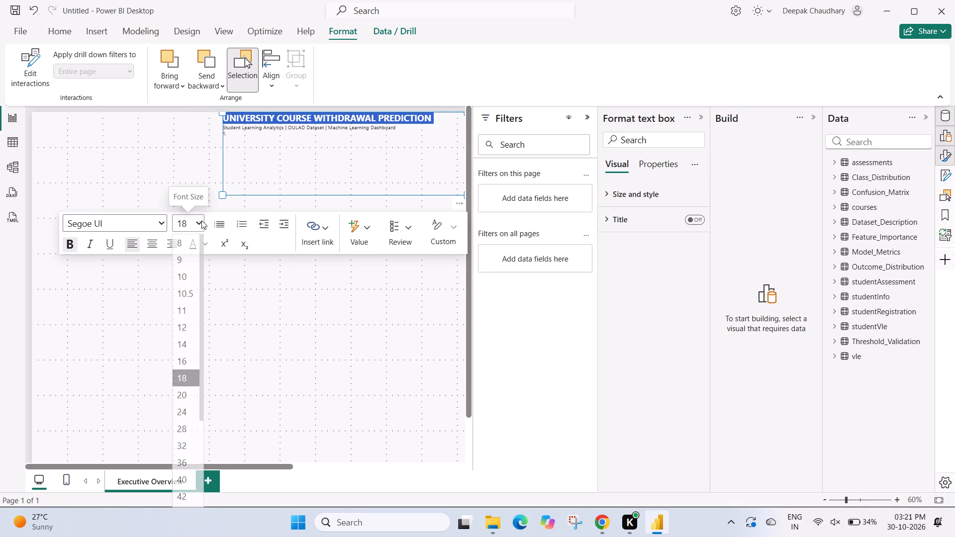
click(184, 411)
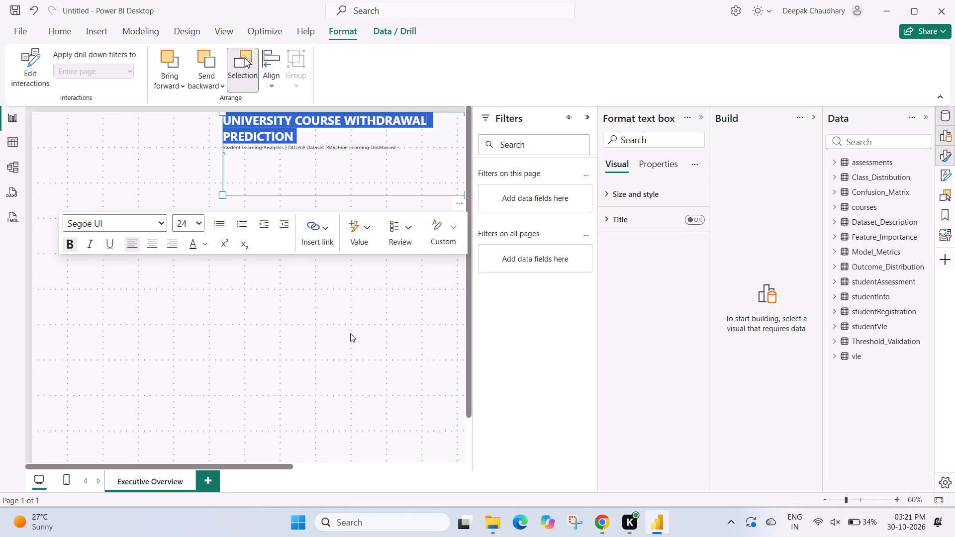
triple_click(229, 147)
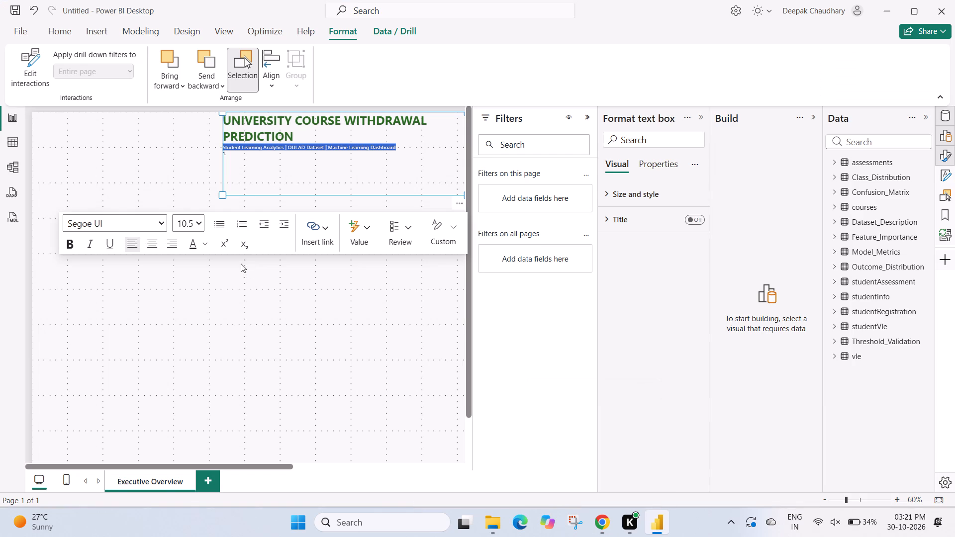
click(197, 225)
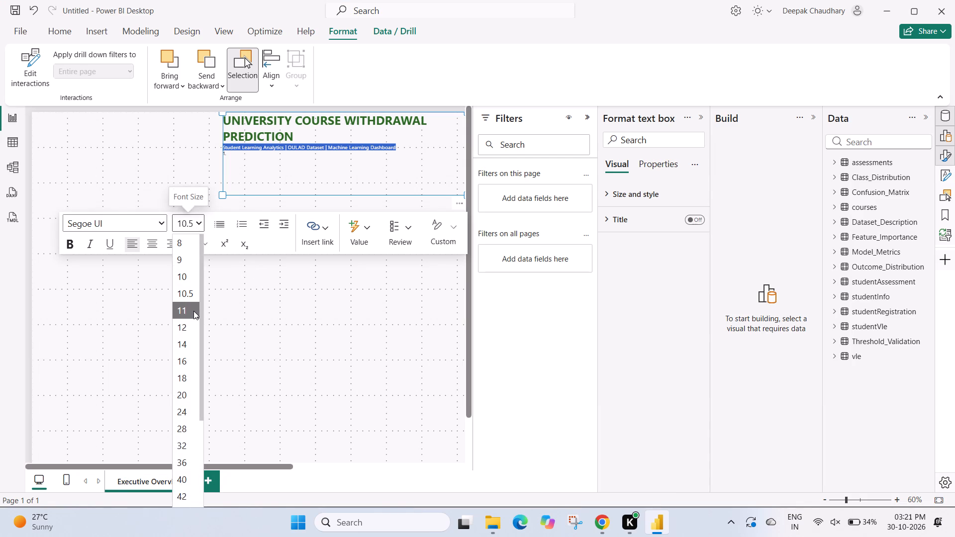
click(191, 328)
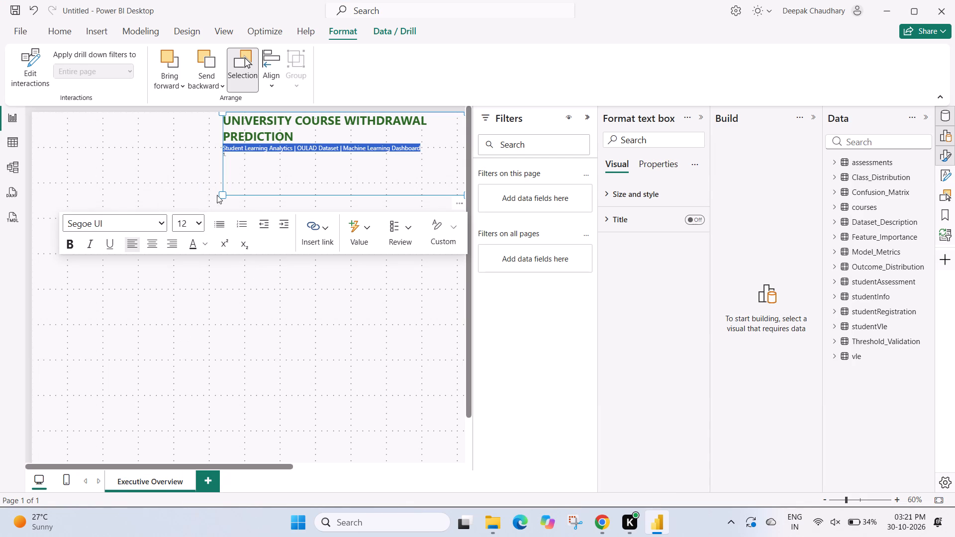
Delete the stray "1." line beneath the subtitle in the title text box.
click(229, 159)
click(229, 155)
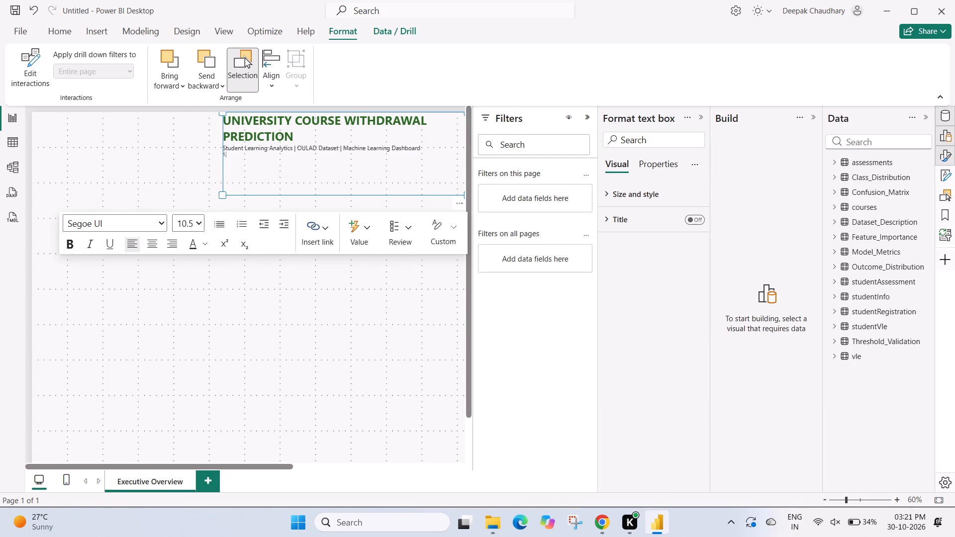
key(BackSpace)
key(BackSpace)
click(269, 312)
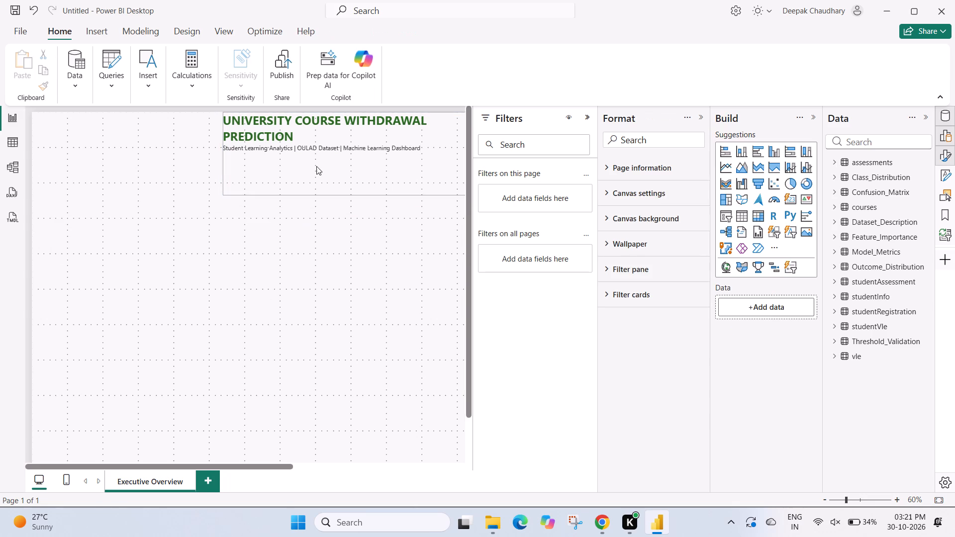
Extend the title text box leftward to fit the enlarged title on one line, reduce its height, and close the Format pane.
click(229, 163)
drag(222, 193, 134, 164)
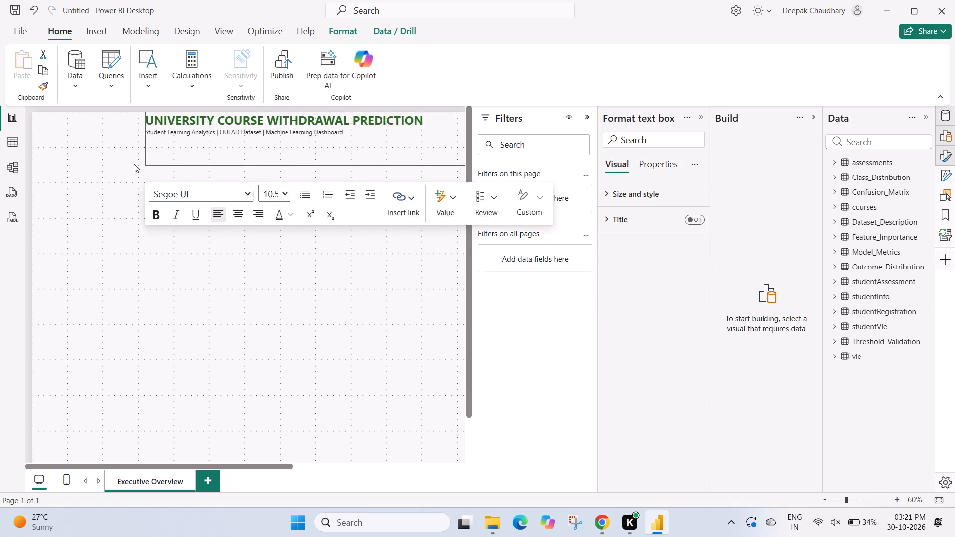
drag(134, 164, 104, 163)
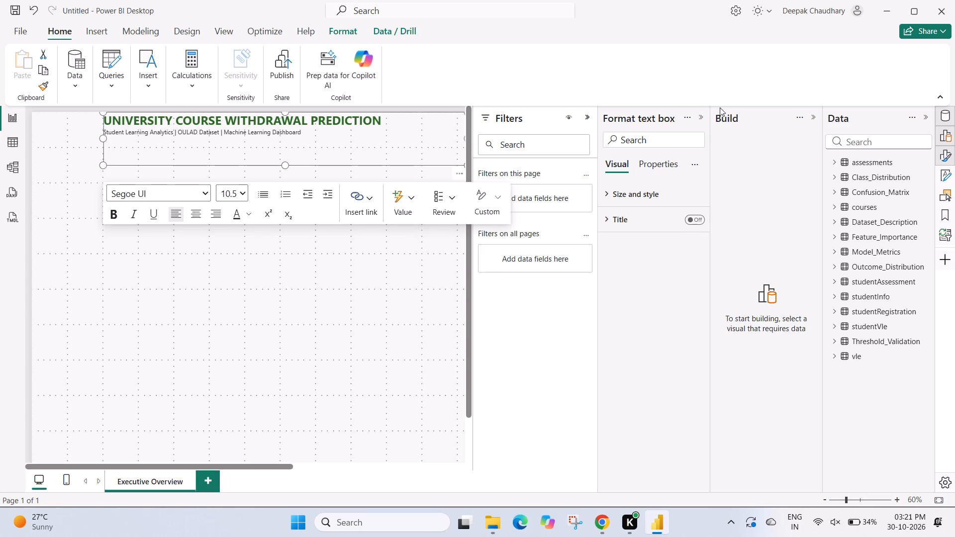
click(703, 115)
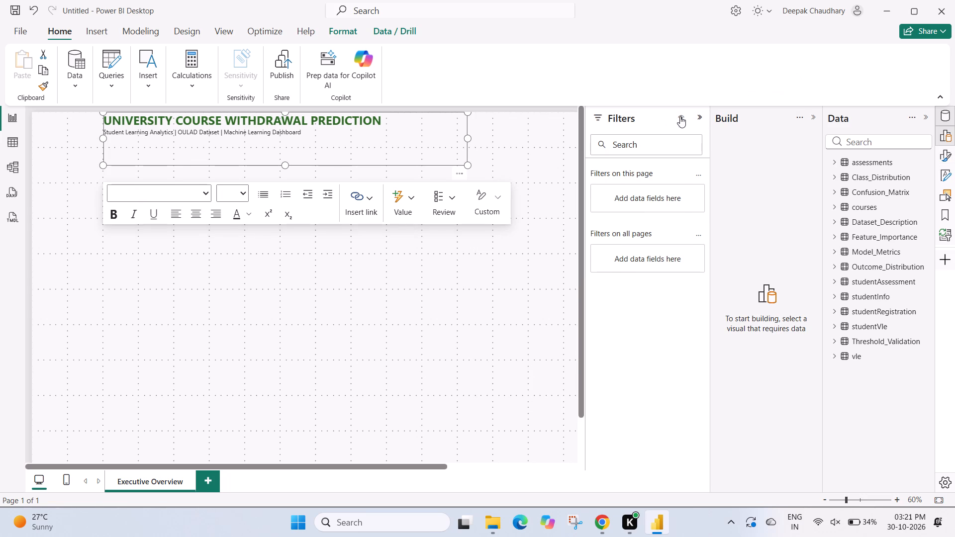
Collapse the Filters pane and deselect the title text box.
click(698, 117)
click(507, 232)
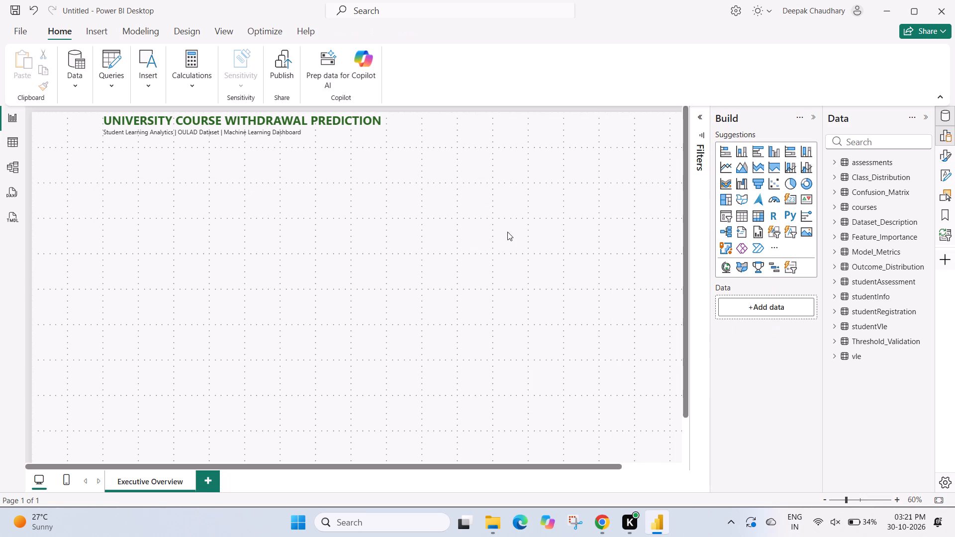
Indent the Student Learning Analytics subtitle with leading spaces until it sits roughly centred beneath the main title.
click(246, 141)
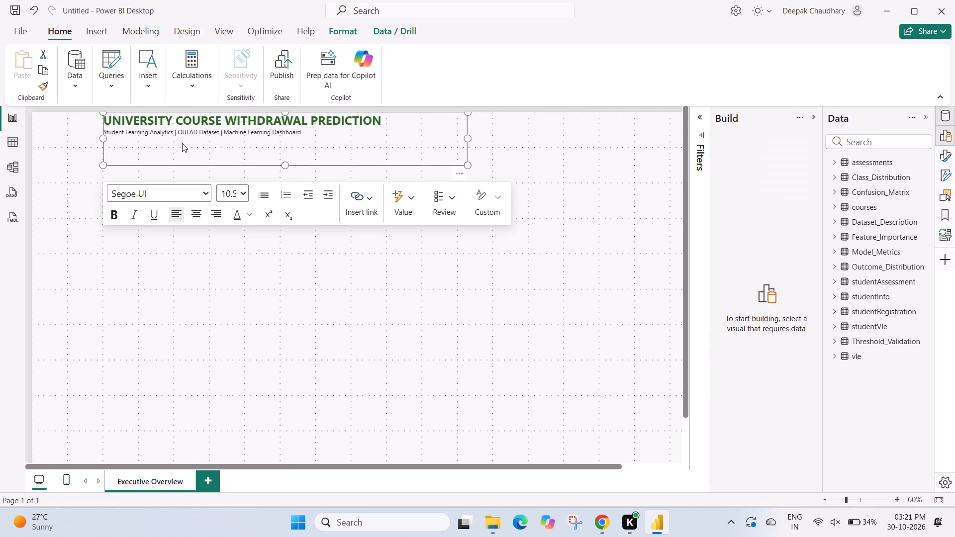
click(104, 134)
key(space)
key(space)
key(space)
key(space)
key(space)
key(space)
key(space)
key(space)
key(space)
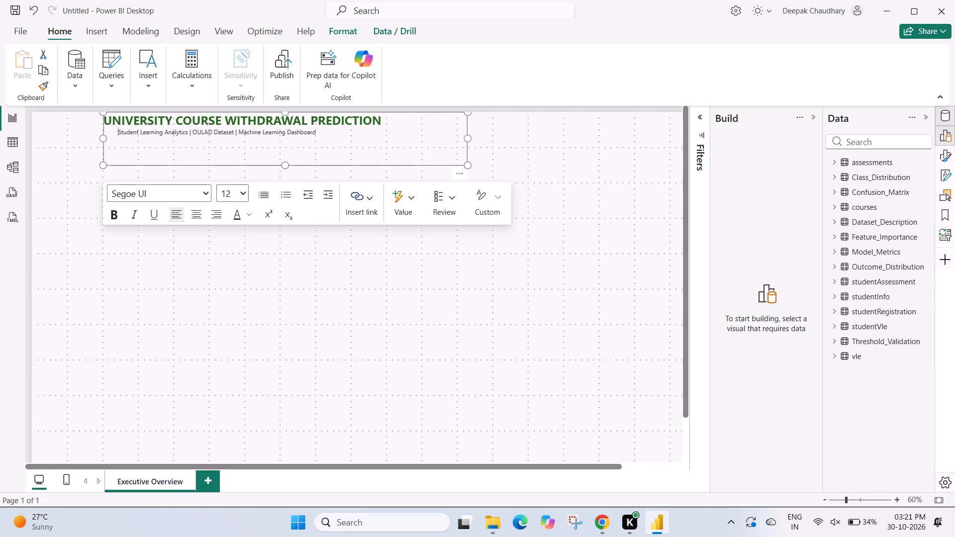
key(space)
key(space)
key(space)
key(space)
key(space)
key(space)
key(space)
key(space)
key(space)
key(space)
key(space)
key(space)
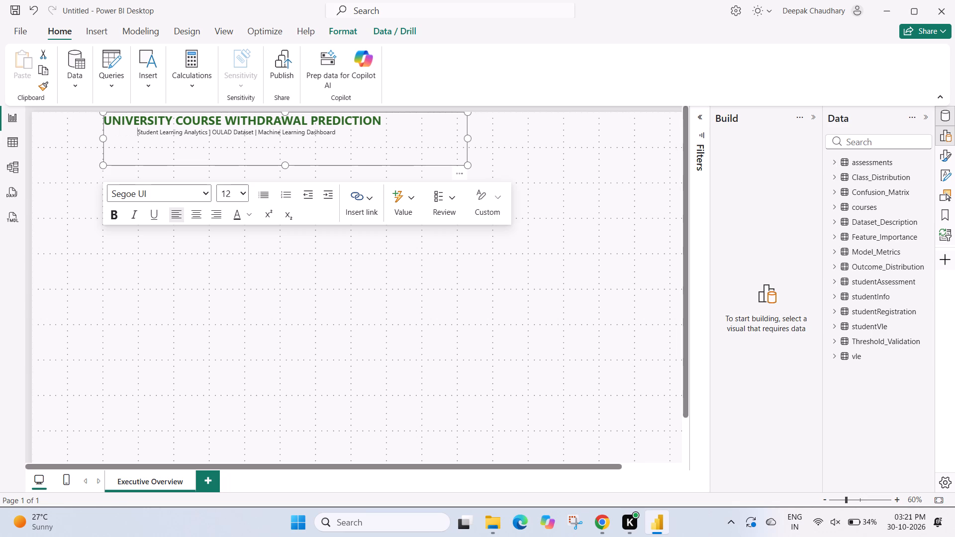
key(space)
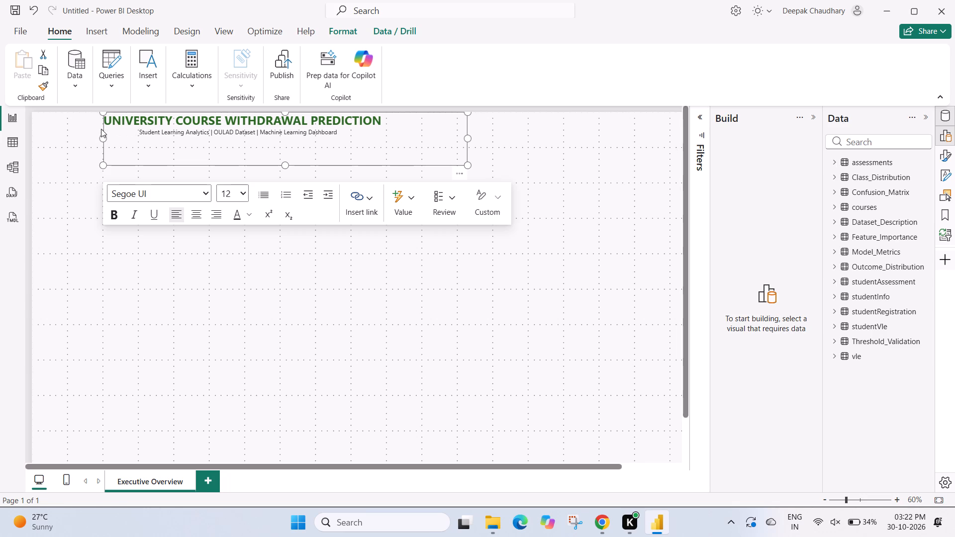
Shrink the title text box's height and width to fit closely around the two lines of text.
drag(287, 162, 290, 138)
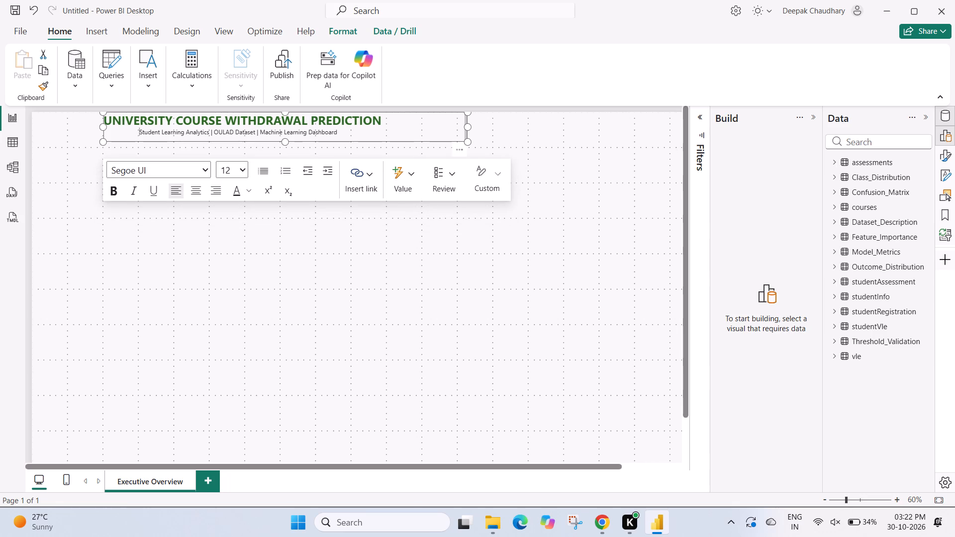
drag(467, 126, 400, 118)
click(363, 132)
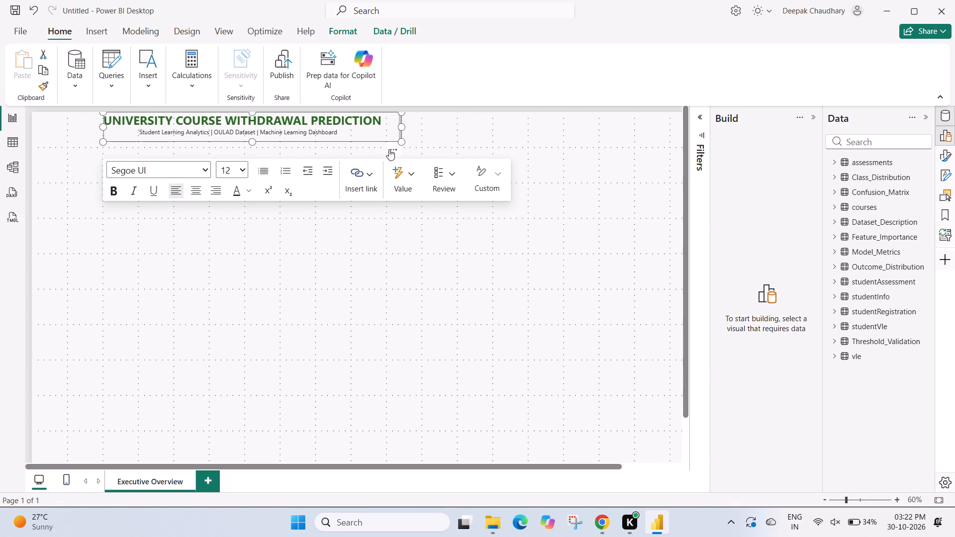
Move the title text box to the top centre of the report page, narrowing it slightly along the way.
drag(394, 149, 462, 153)
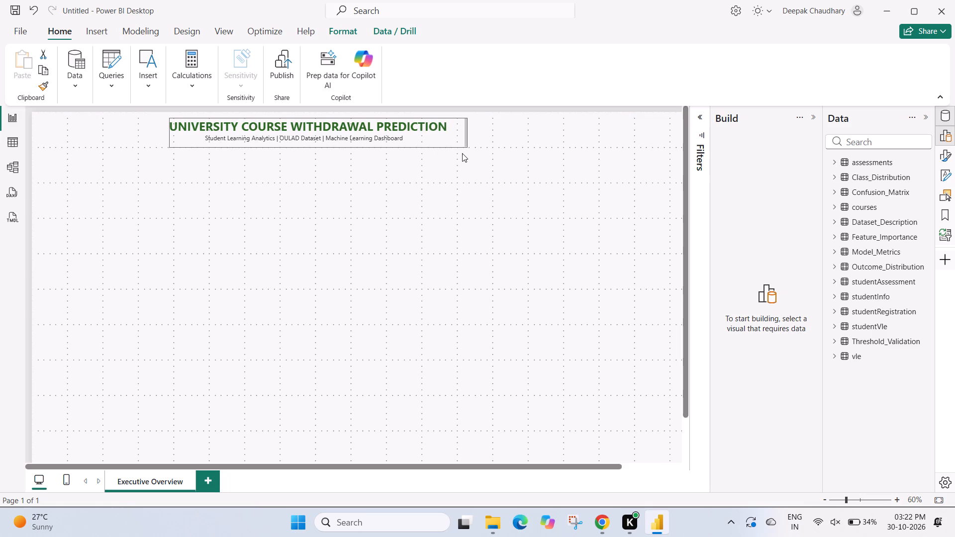
drag(462, 153, 481, 135)
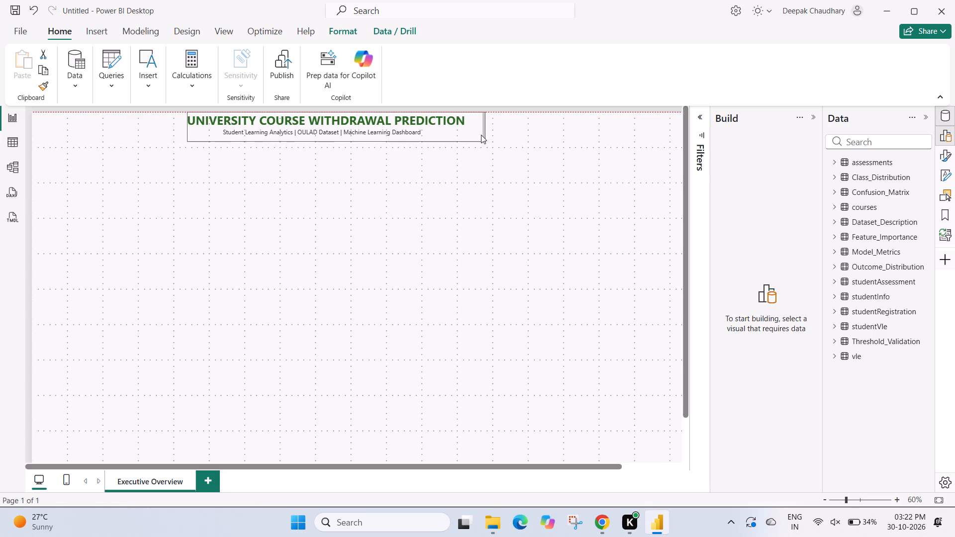
drag(481, 135, 481, 135)
drag(493, 140, 482, 140)
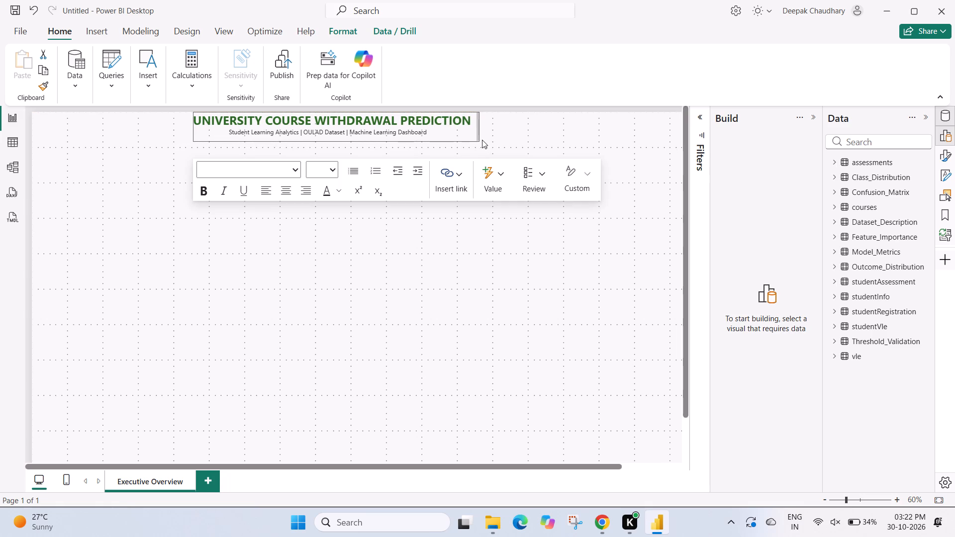
drag(482, 140, 480, 137)
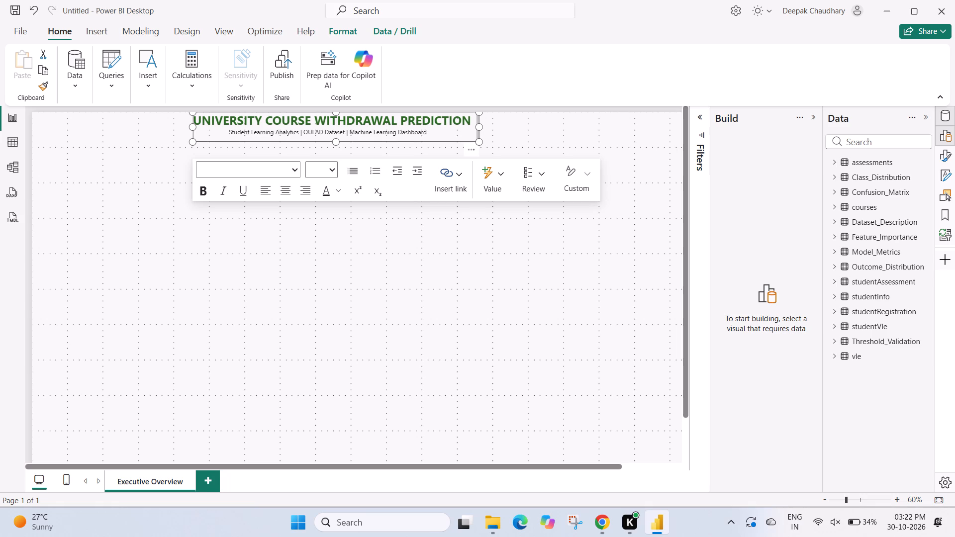
drag(473, 148, 484, 147)
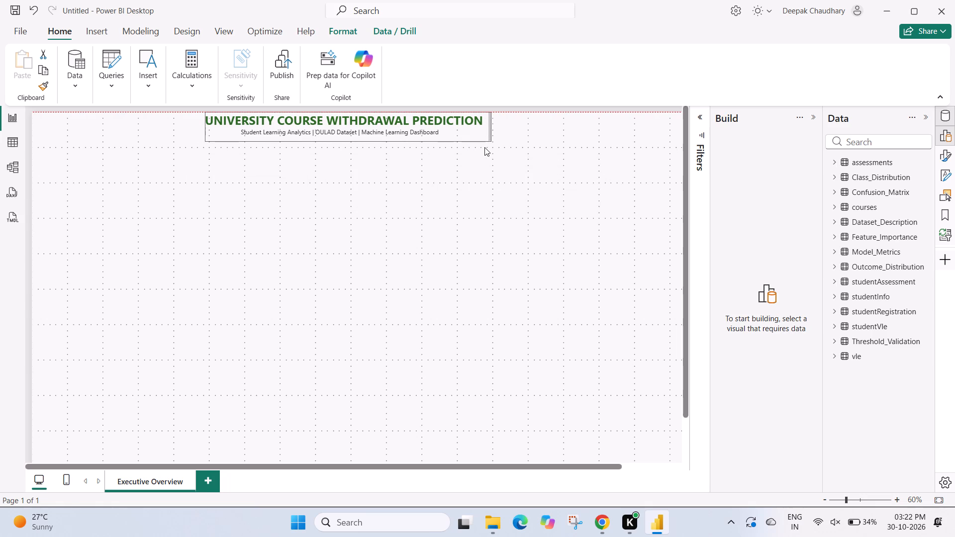
drag(484, 147, 486, 147)
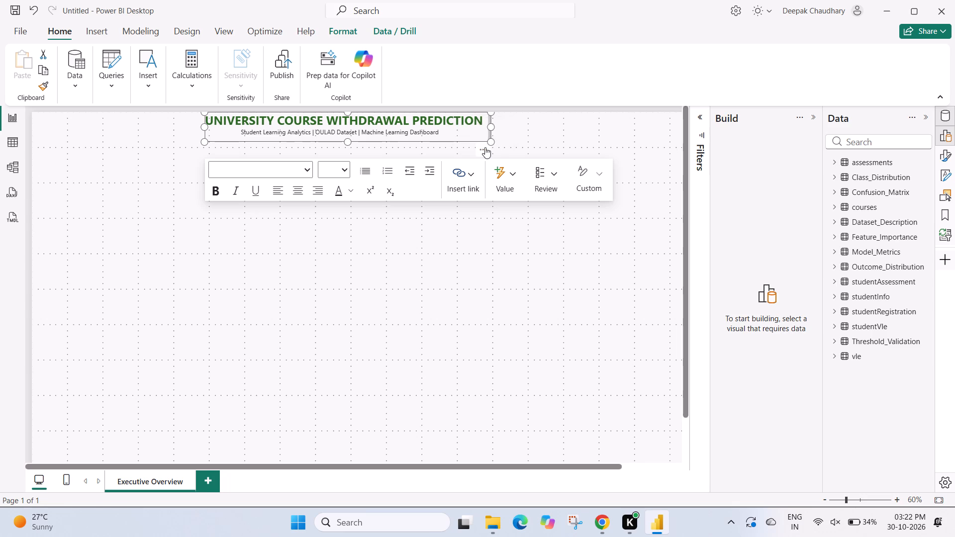
drag(485, 147, 523, 147)
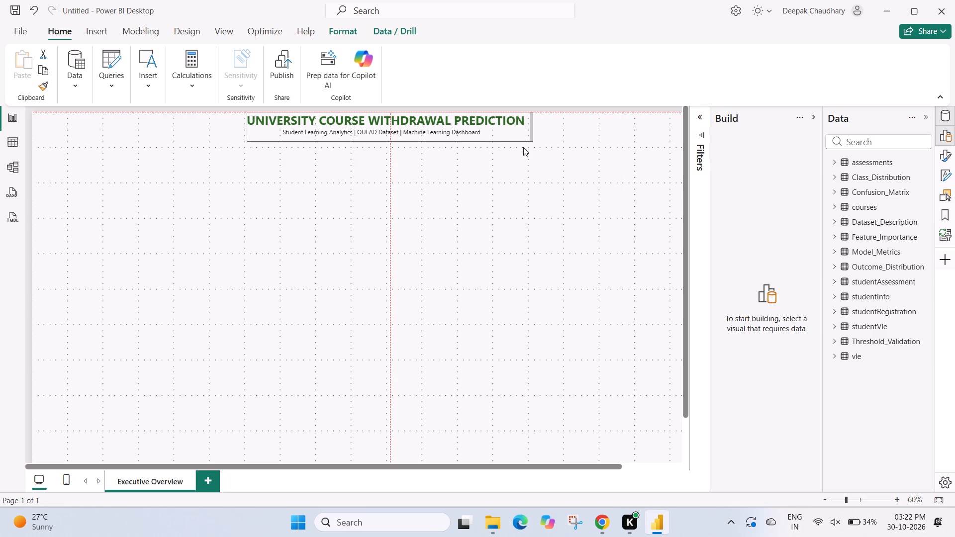
drag(523, 147, 521, 147)
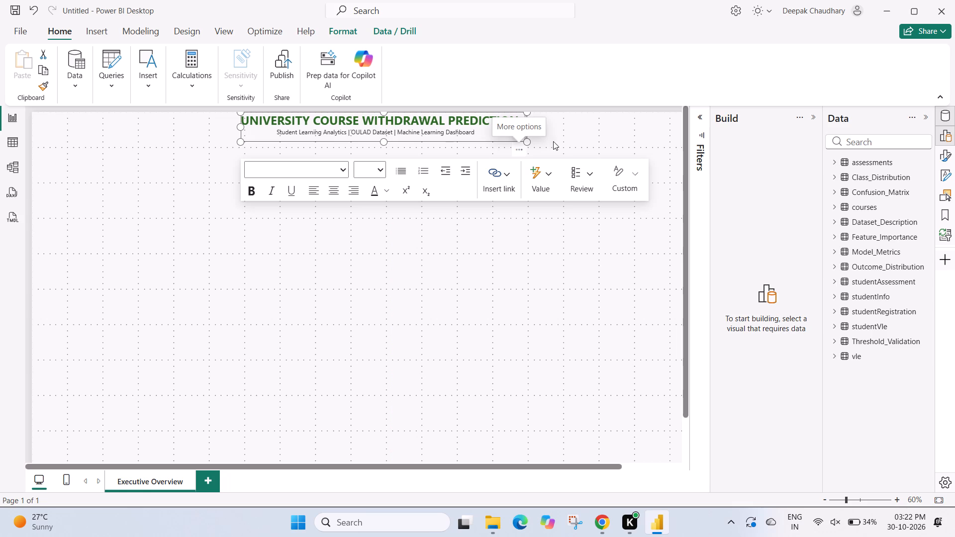
scroll(616, 403, left, 2)
scroll(616, 403, right, 1)
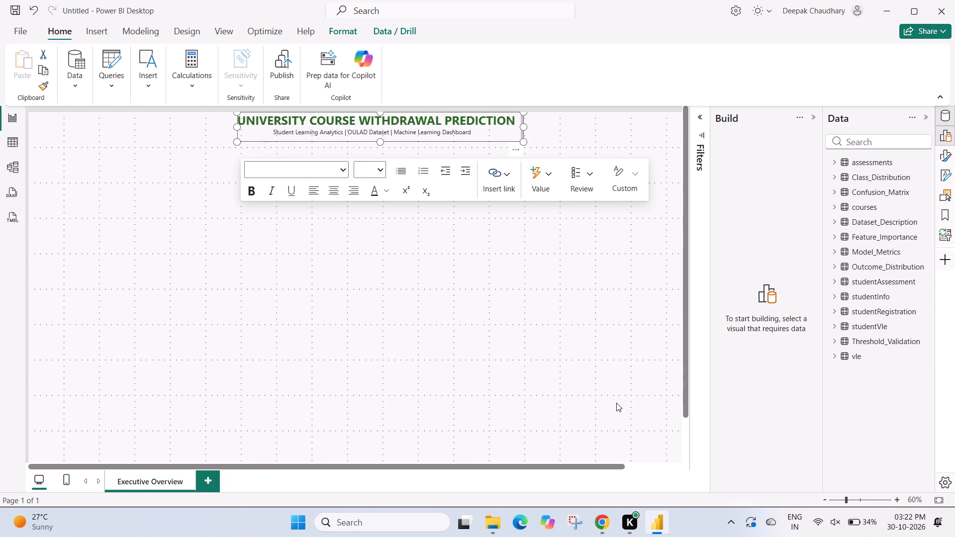
scroll(616, 403, right, 1)
scroll(616, 403, left, 3)
scroll(616, 403, right, 2)
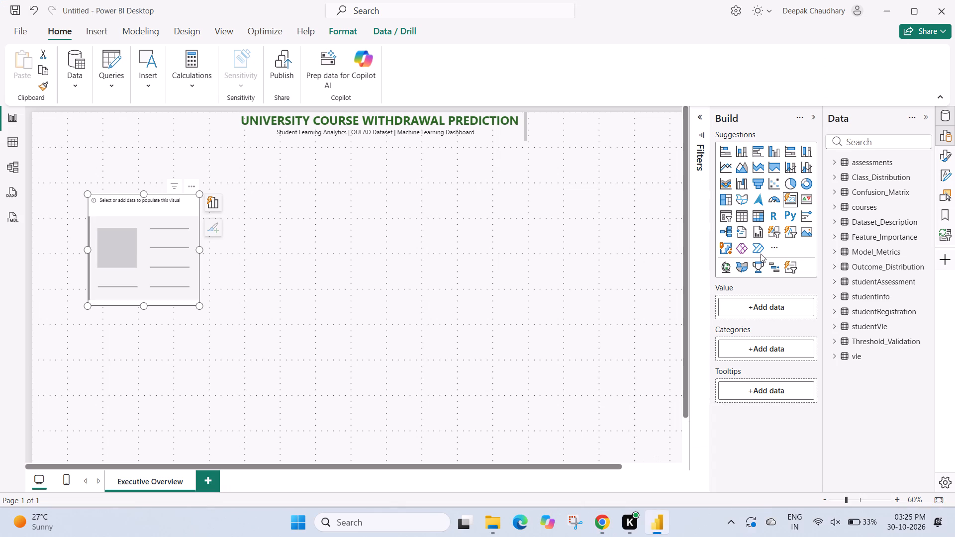
click(842, 48)
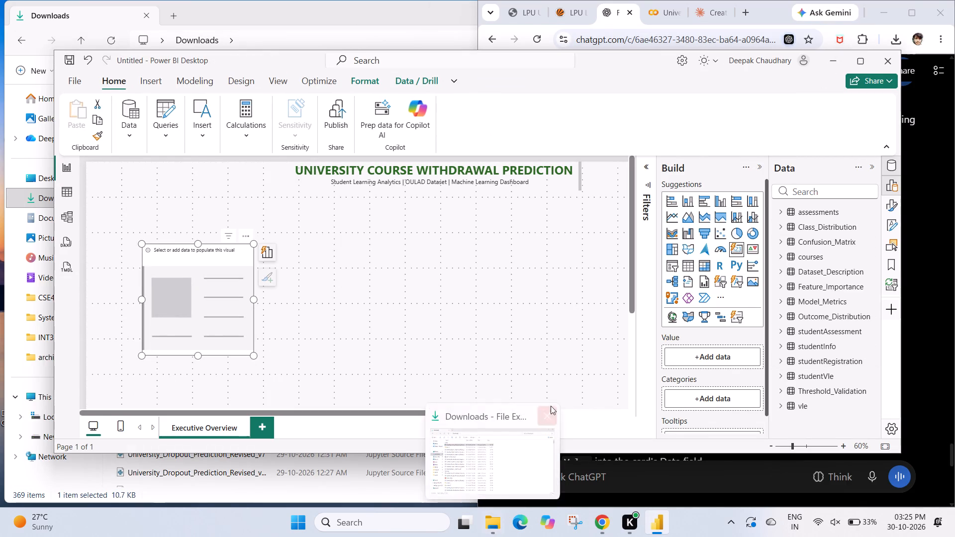
click(547, 417)
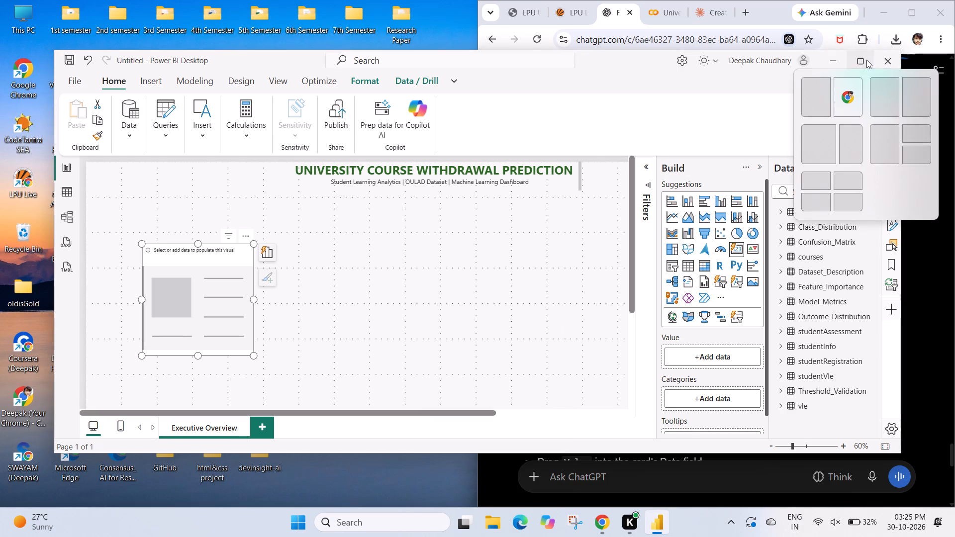
click(813, 92)
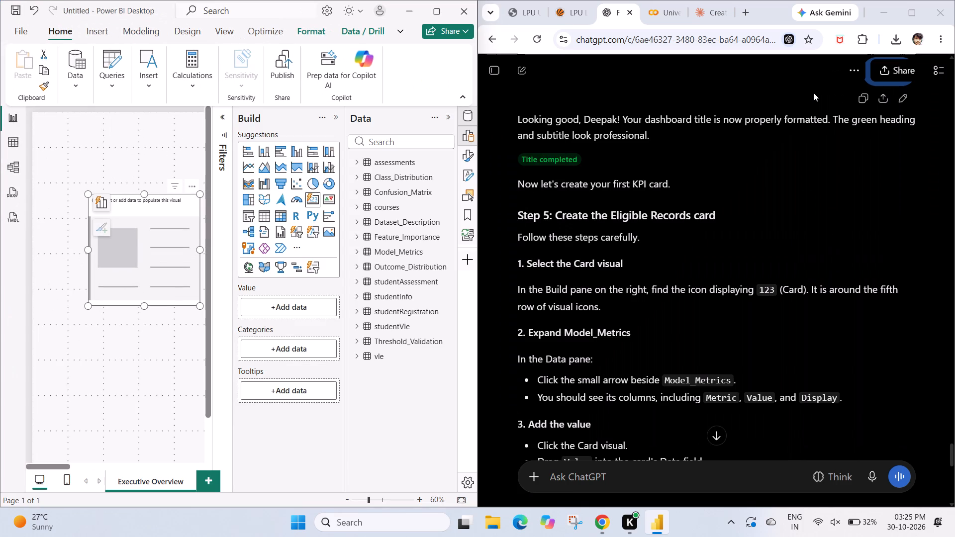
Hide the Build pane and leave only the Data pane expanded, keeping Power BI tiled beside ChatGPT's instructions.
click(448, 117)
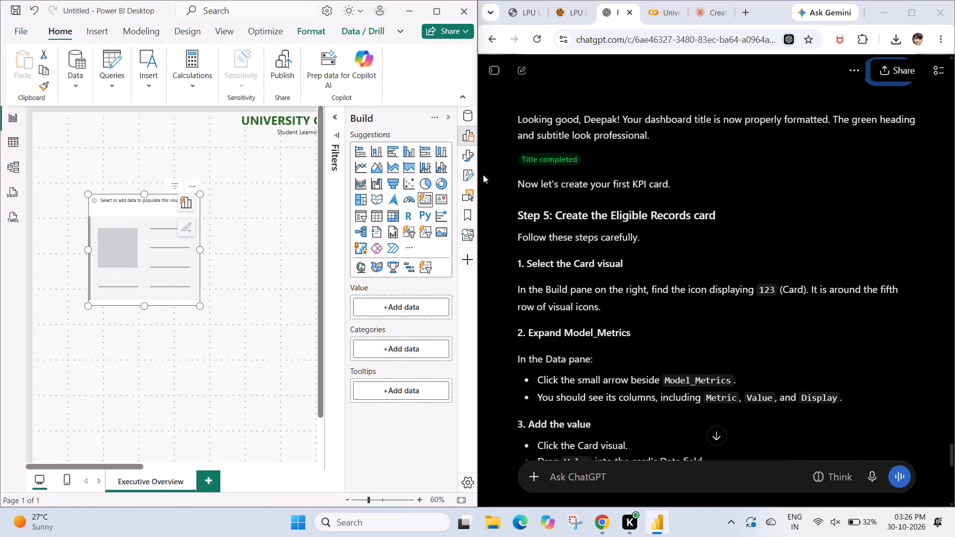
click(447, 114)
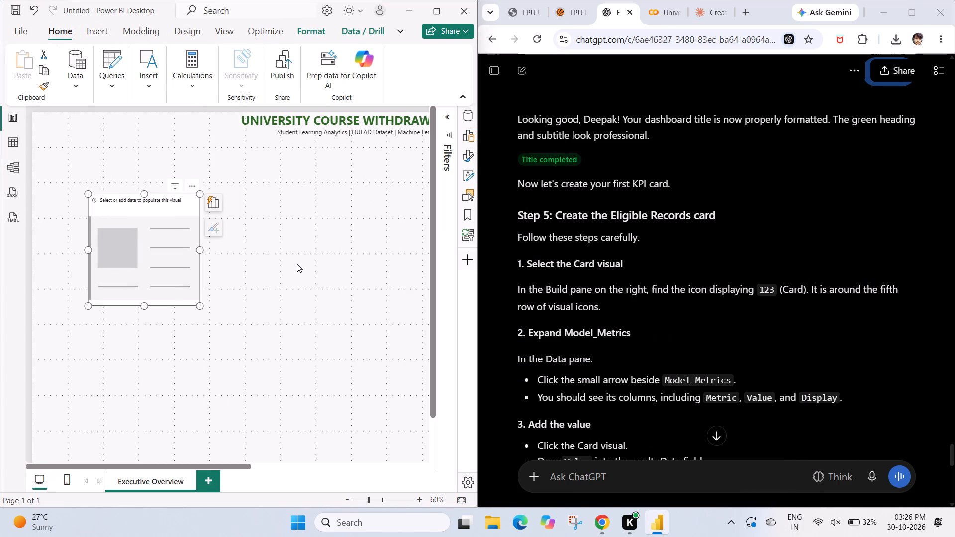
scroll(297, 264, up, 2)
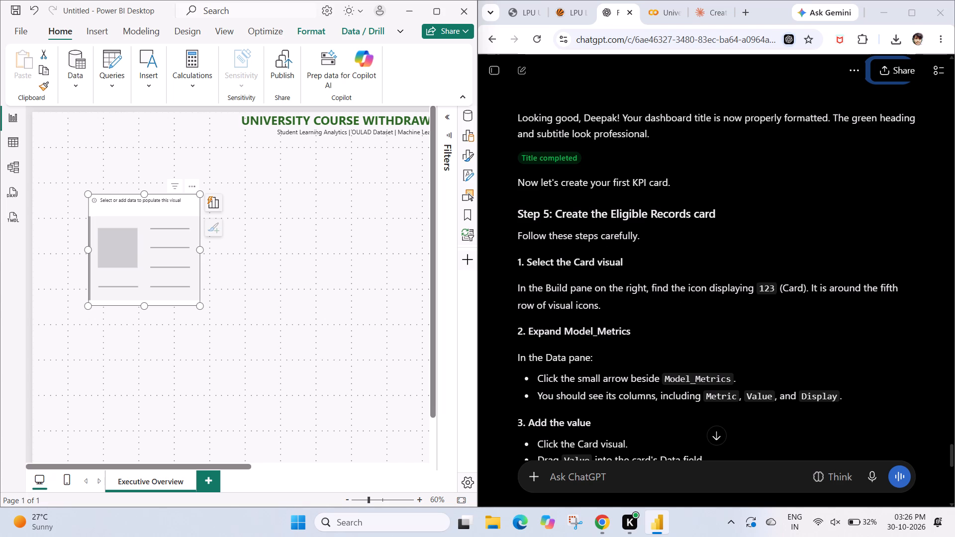
scroll(572, 337, down, 1)
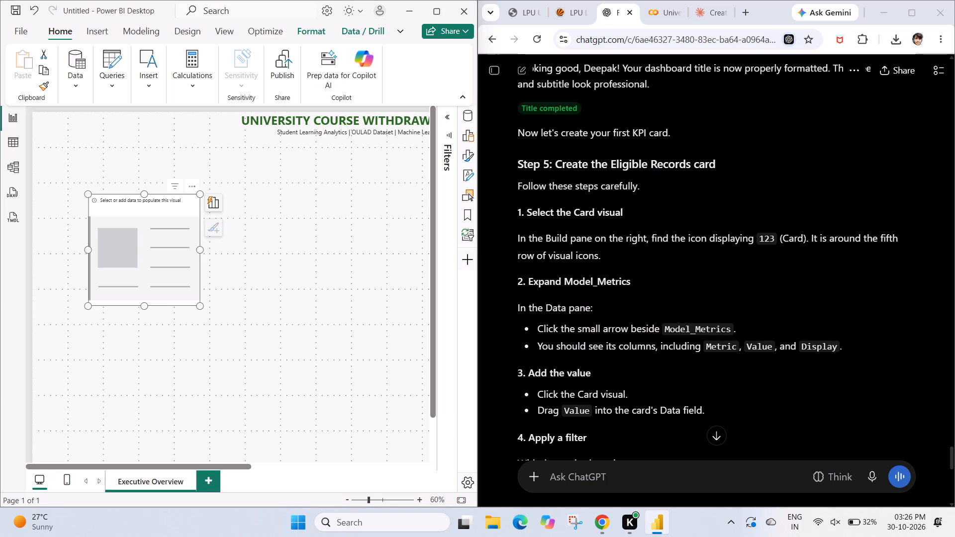
click(445, 114)
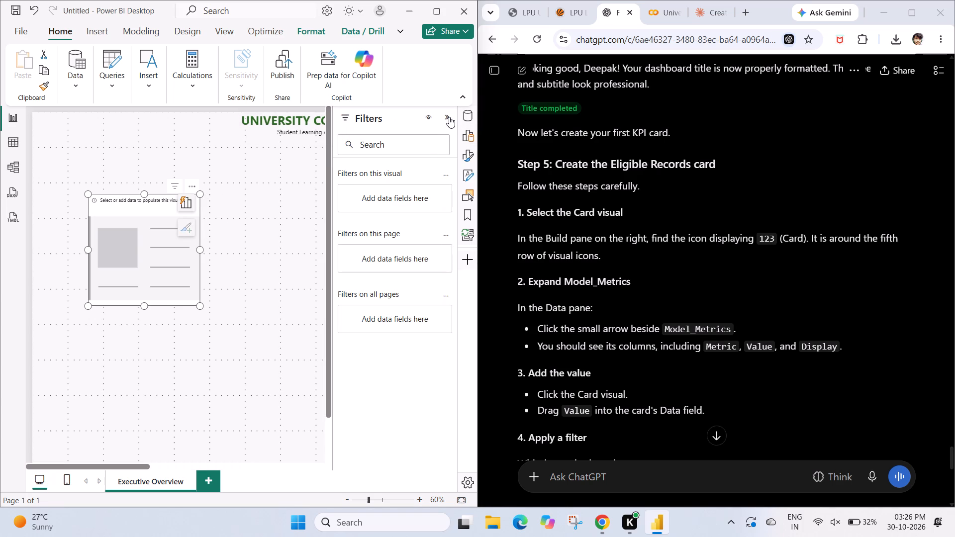
click(449, 117)
click(449, 117)
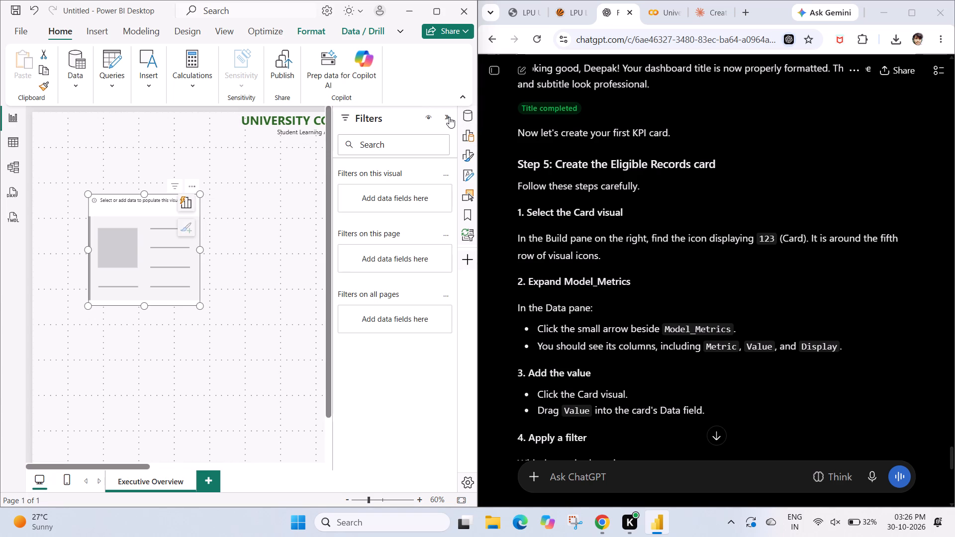
click(449, 117)
click(435, 5)
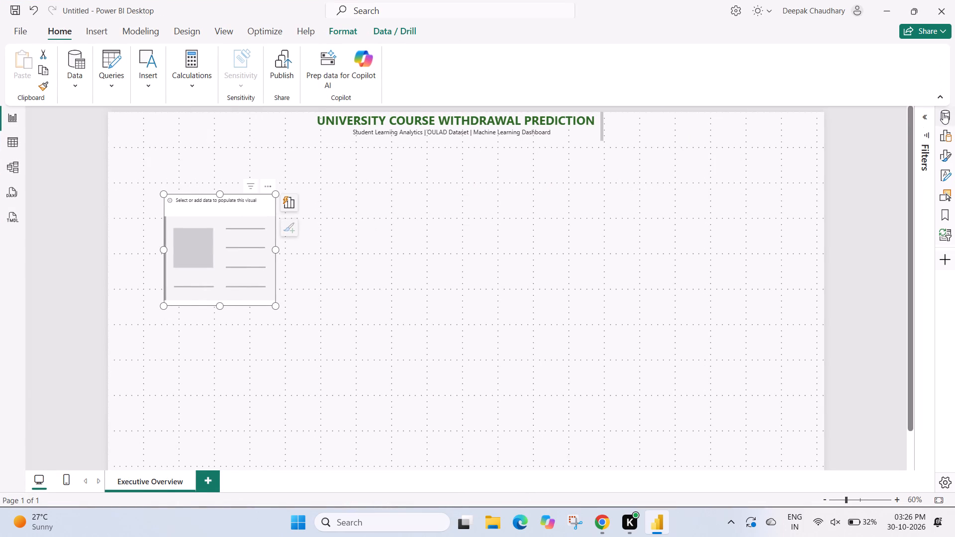
click(943, 115)
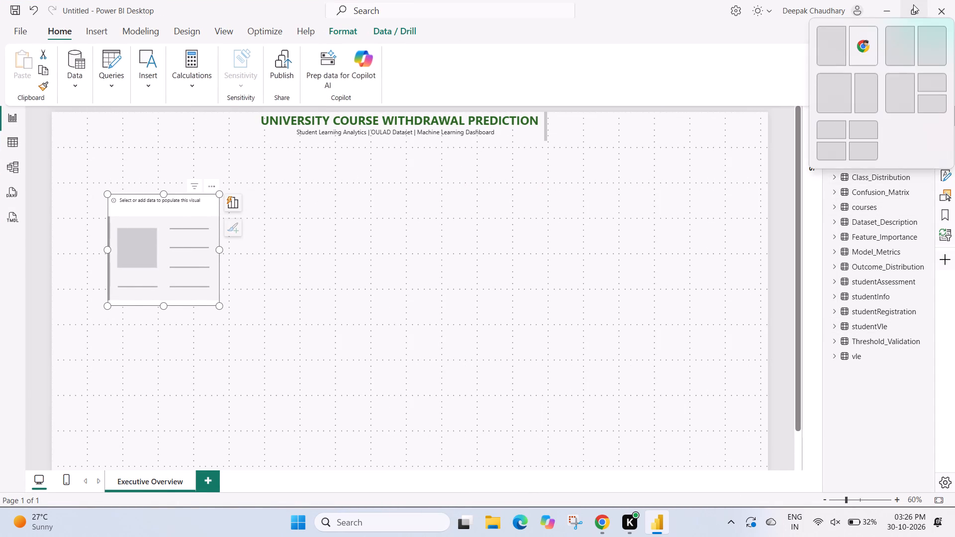
click(833, 68)
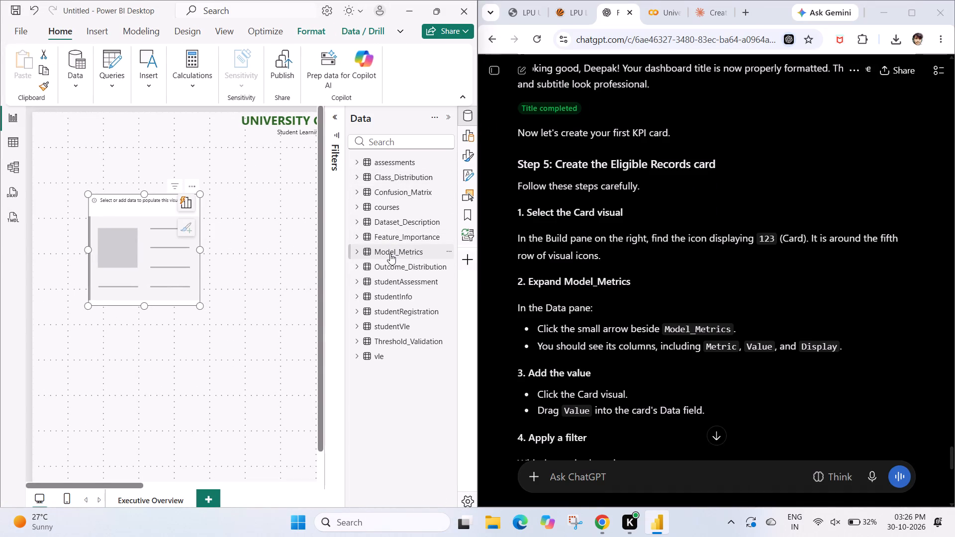
Expand the Model_Metrics table's fields, maximize the Power BI window and keep the empty card selected.
click(356, 252)
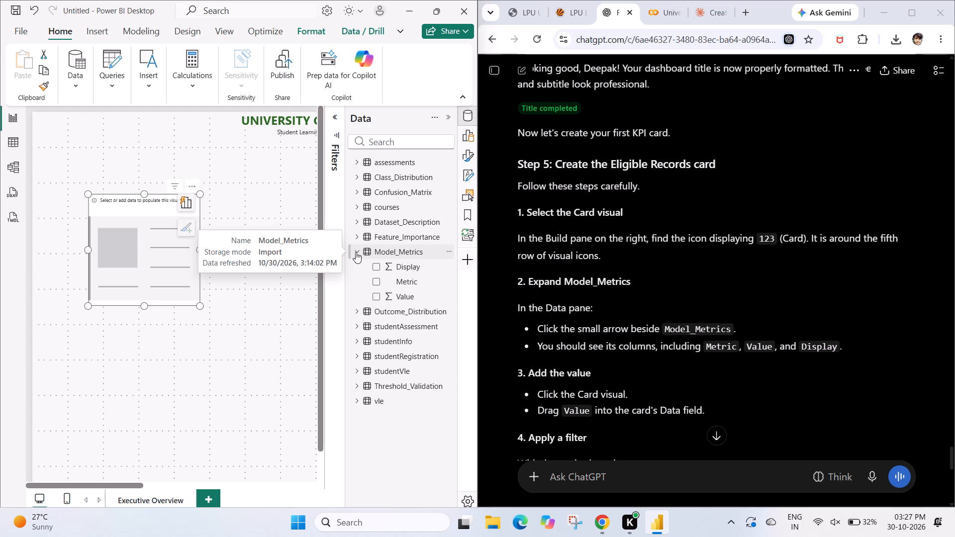
click(127, 243)
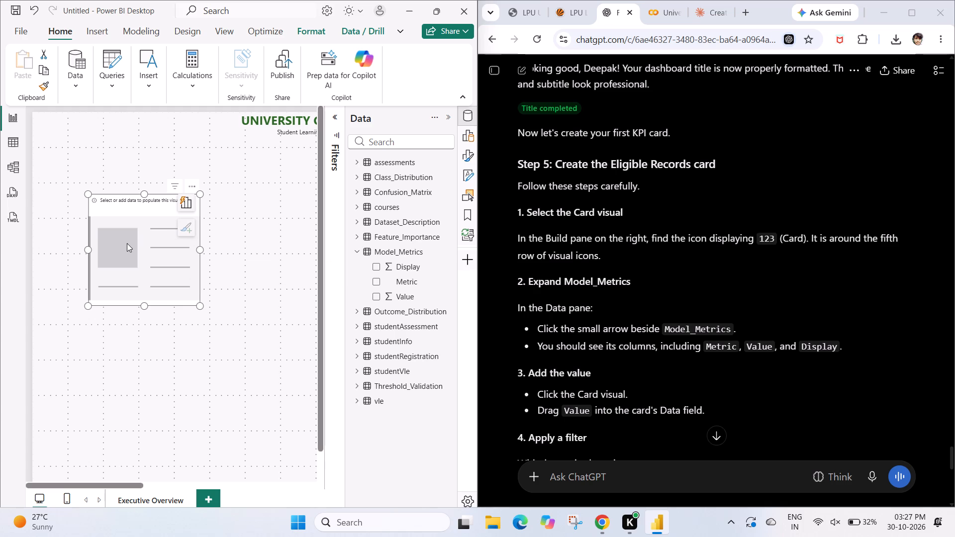
click(127, 243)
click(127, 243)
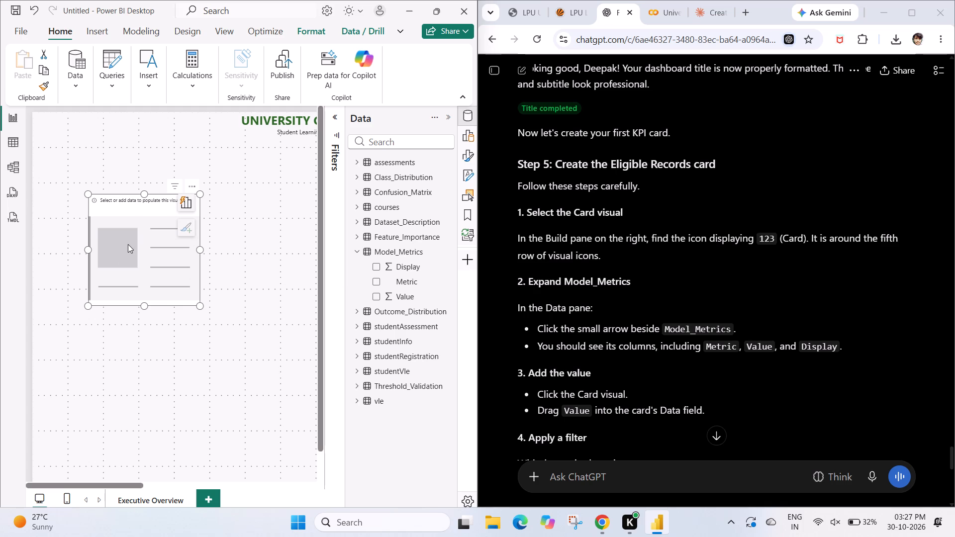
click(128, 244)
click(142, 255)
click(432, 10)
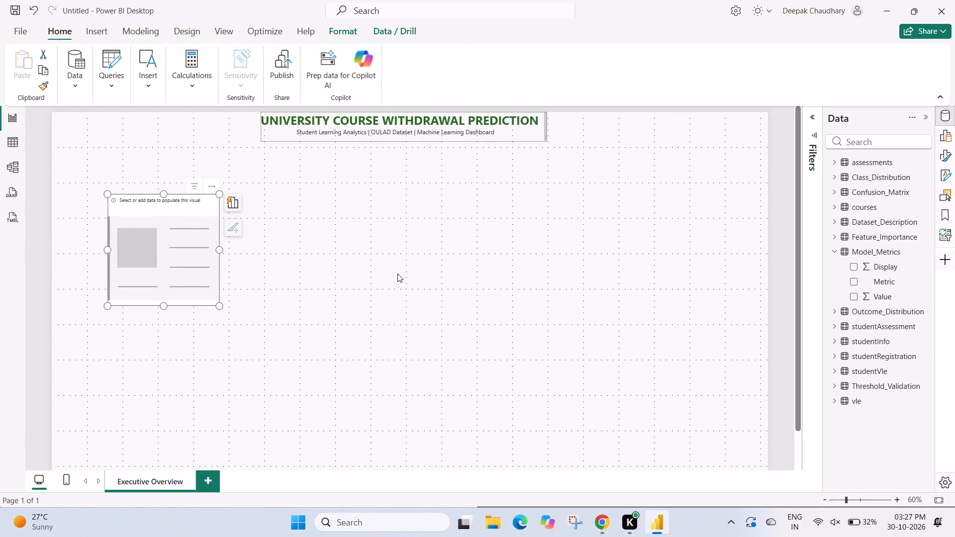
click(162, 242)
Expand the Filters pane and show the Format pane for the selected card, leaving the Theme pane closed.
click(813, 120)
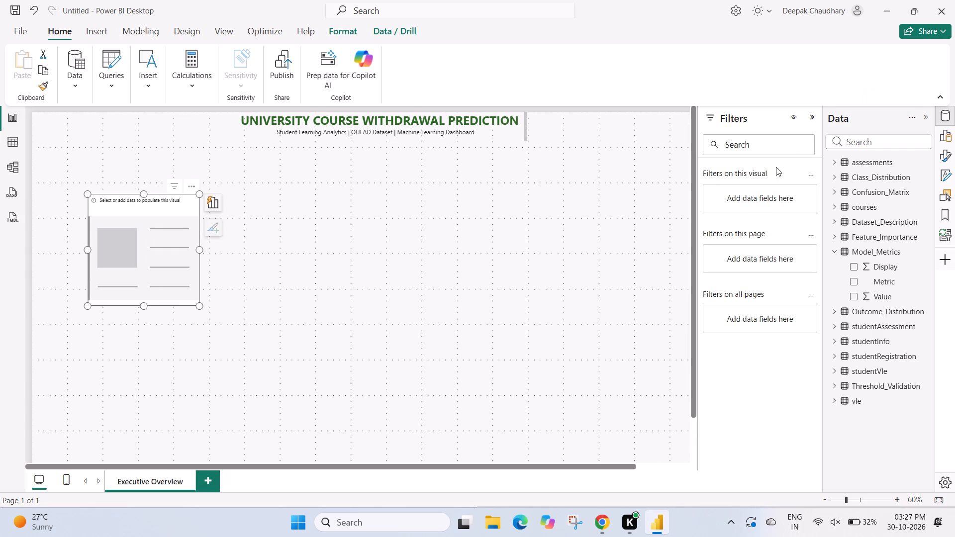
click(945, 154)
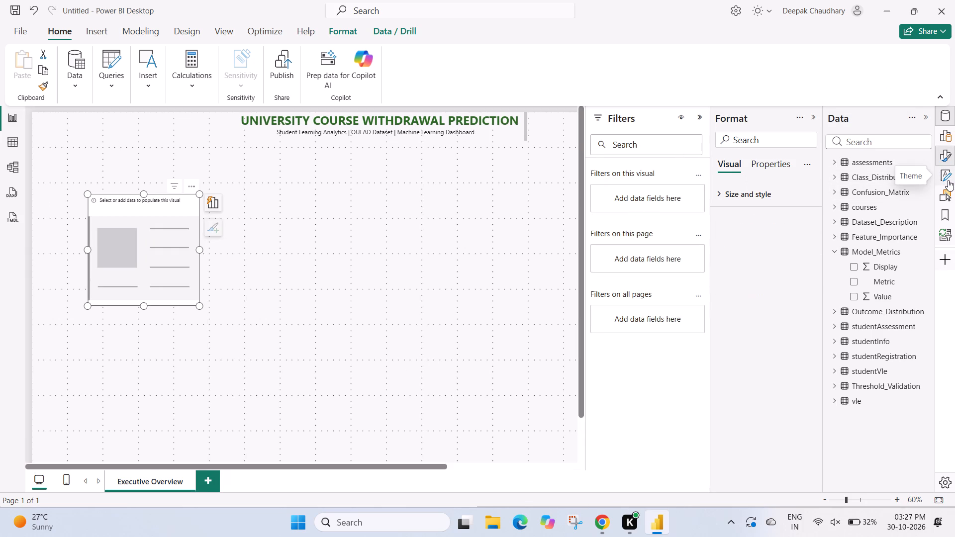
click(948, 178)
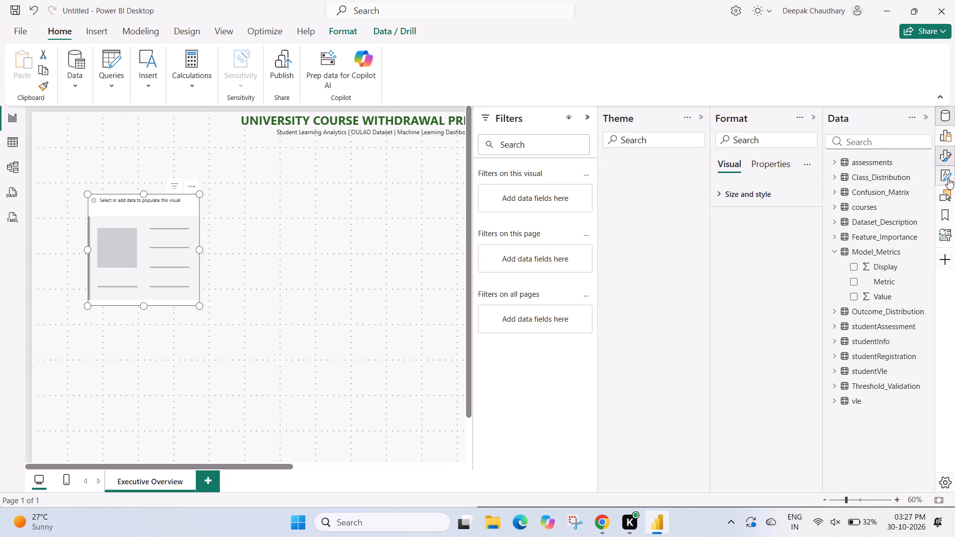
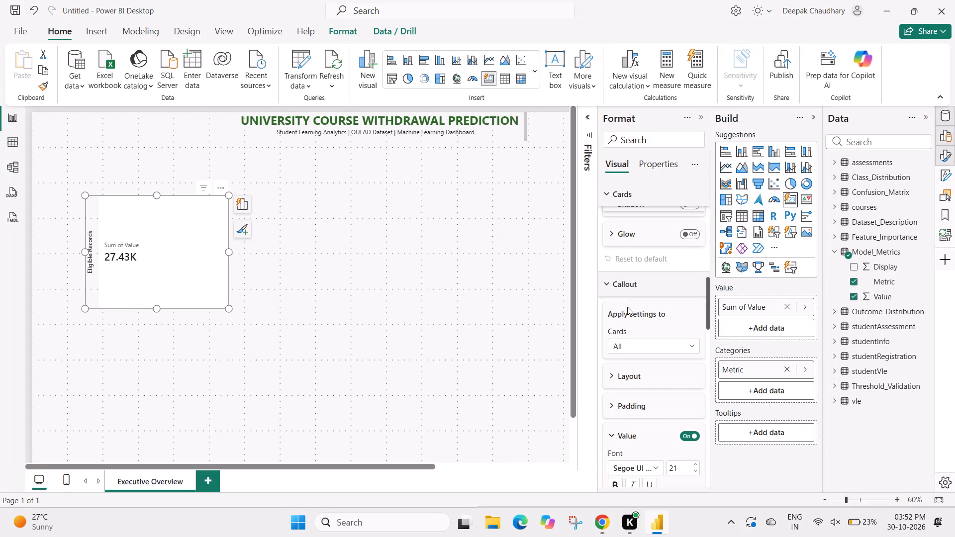
Examine the callout settings of the Eligible Records card, including its padding, value font and alignment options.
scroll(627, 307, down, 3)
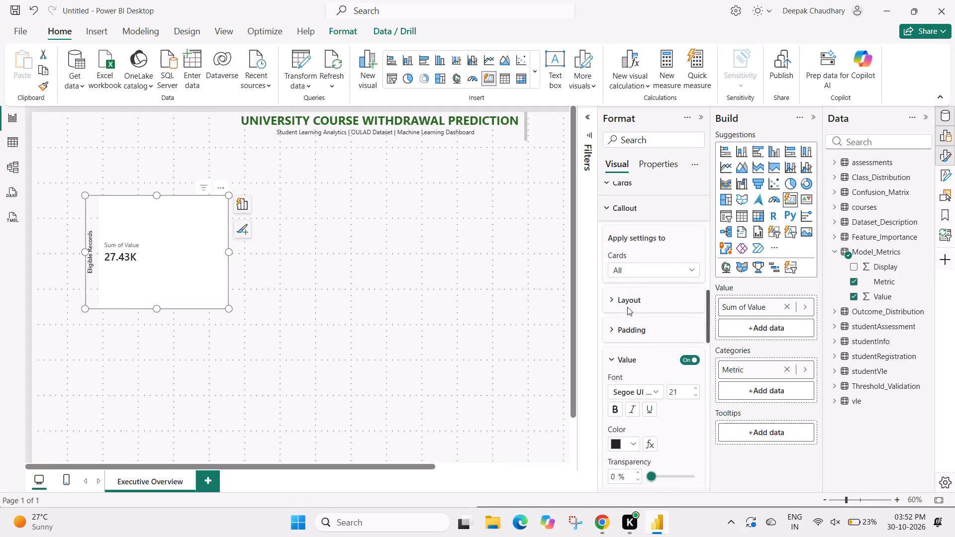
scroll(627, 307, down, 1)
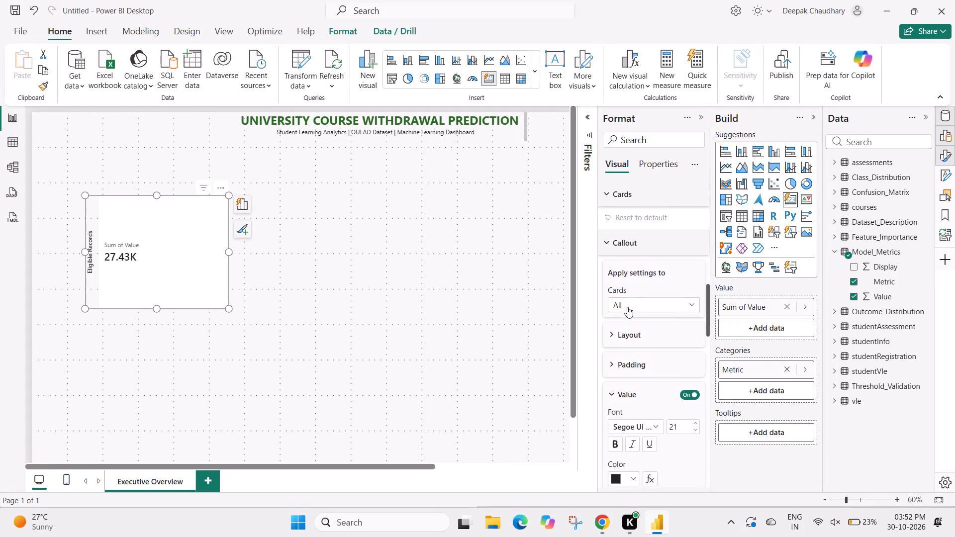
scroll(627, 307, down, 1)
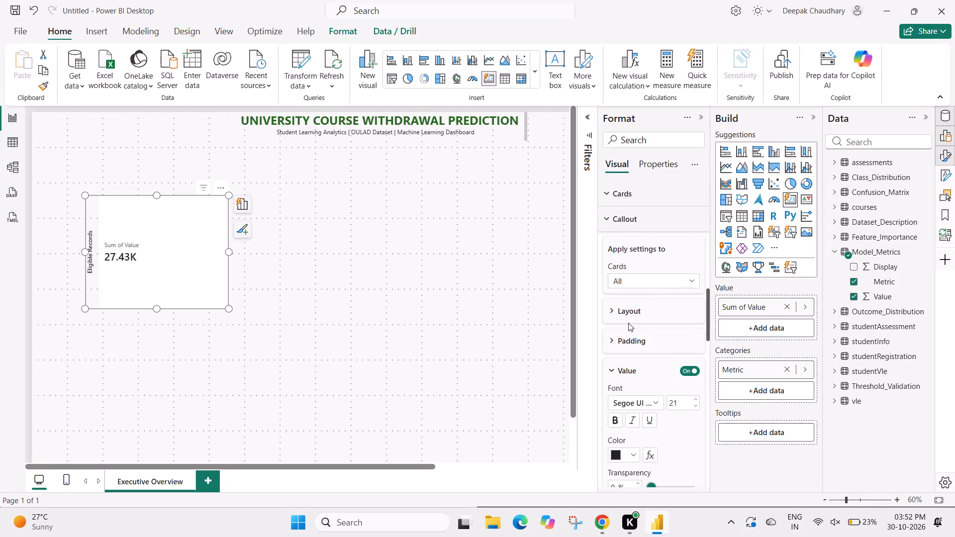
scroll(627, 368, down, 1)
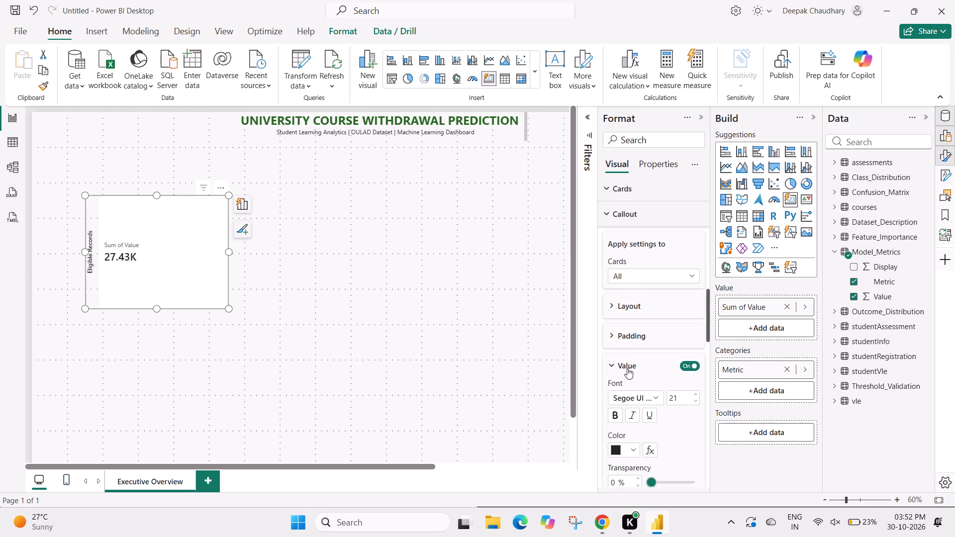
scroll(627, 368, down, 1)
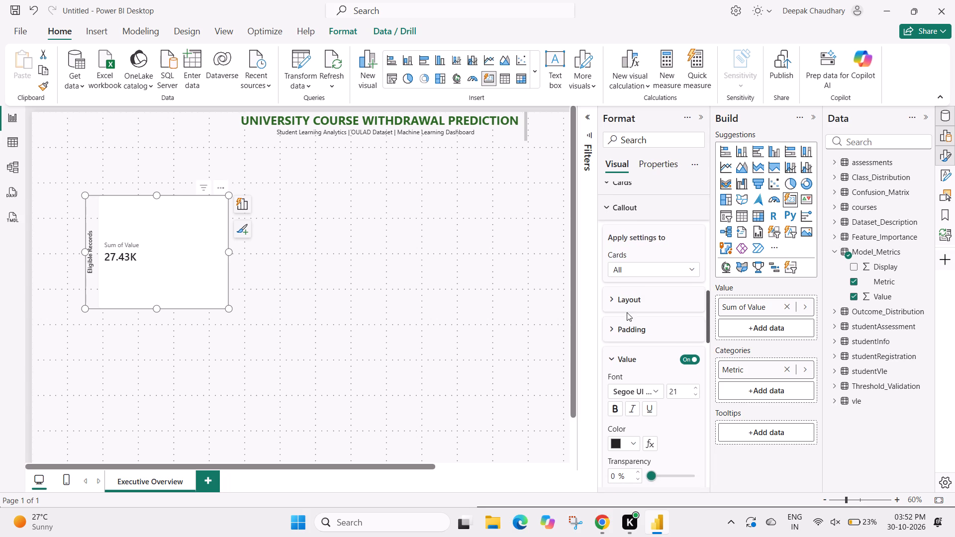
scroll(627, 313, down, 2)
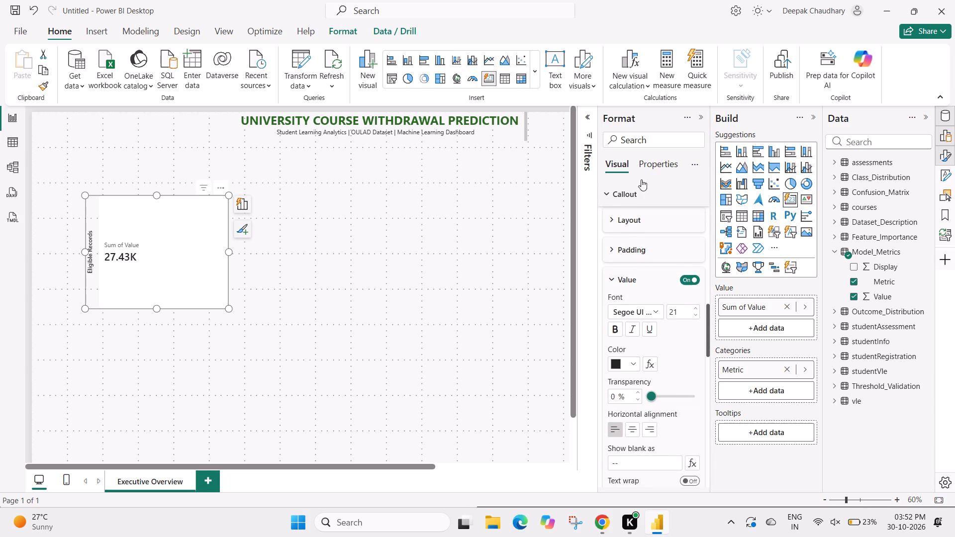
Examine the data format options in the card's general properties.
click(647, 169)
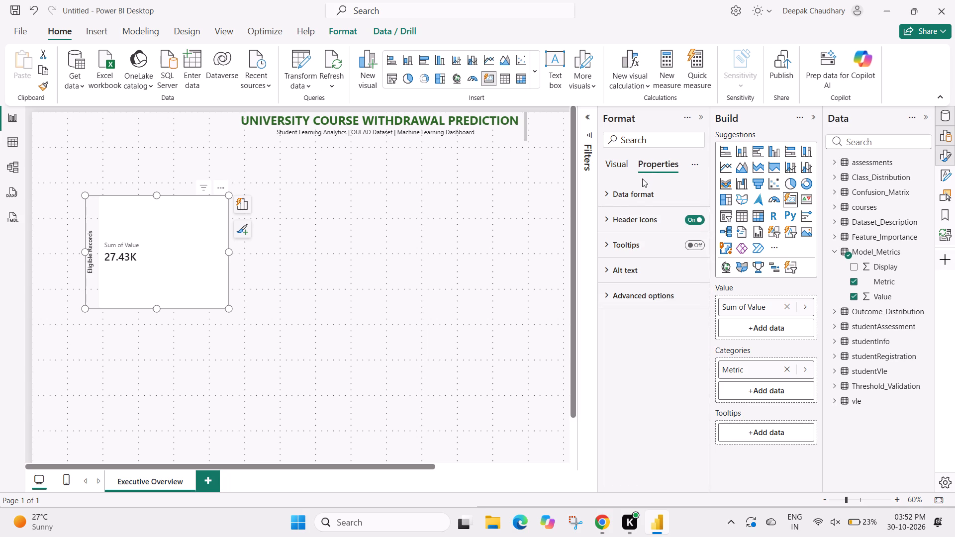
click(635, 193)
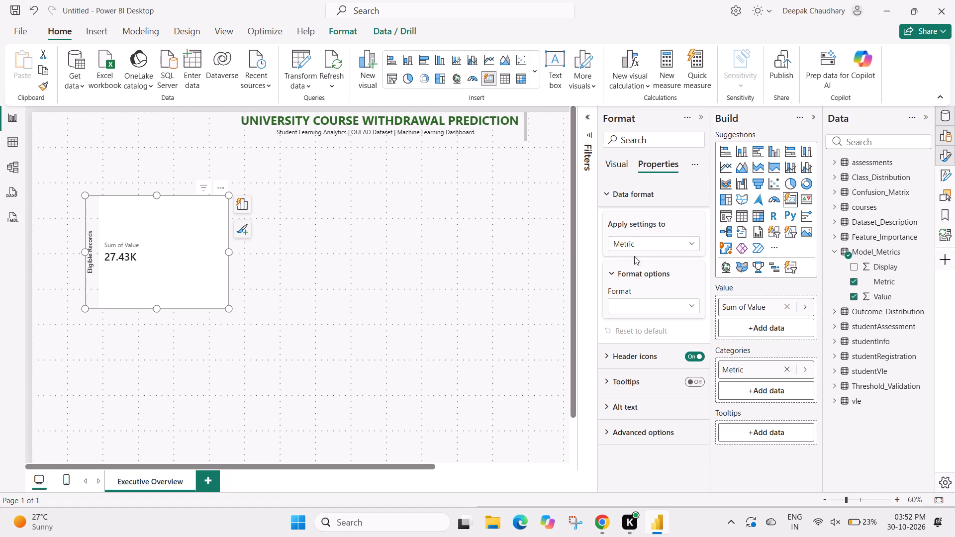
scroll(635, 292, down, 1)
scroll(635, 292, up, 1)
click(624, 196)
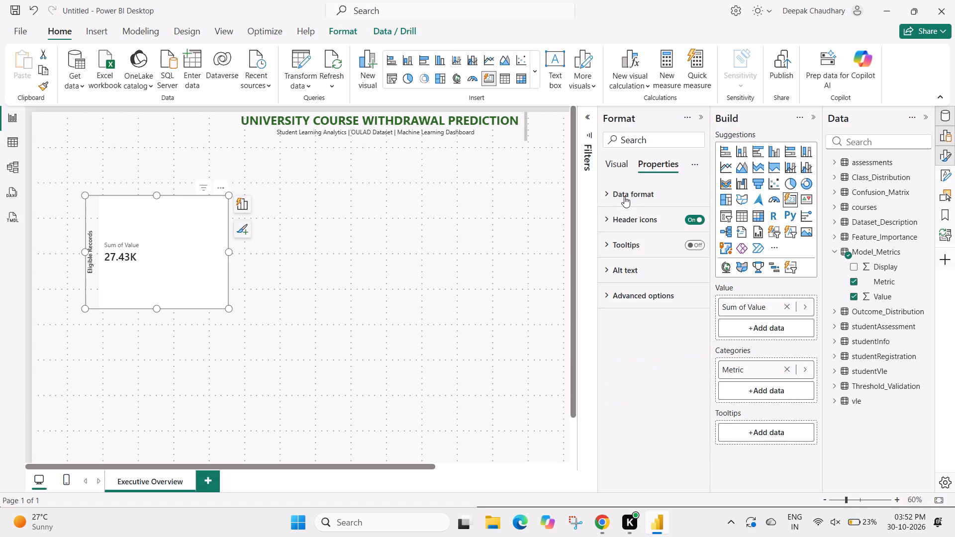
Examine the card's visual formatting options from the Cards settings through Callout to Reference labels layout.
click(620, 161)
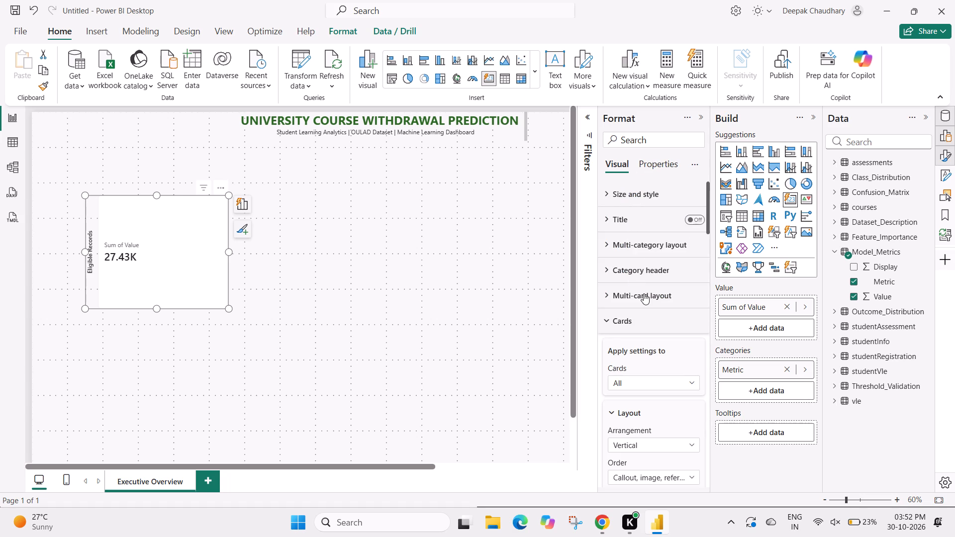
scroll(644, 293, down, 3)
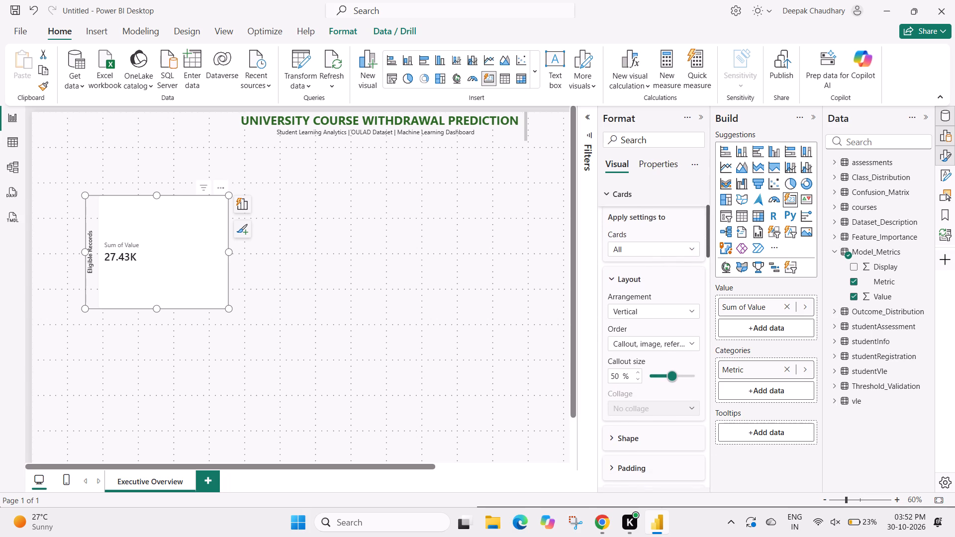
scroll(644, 293, down, 1)
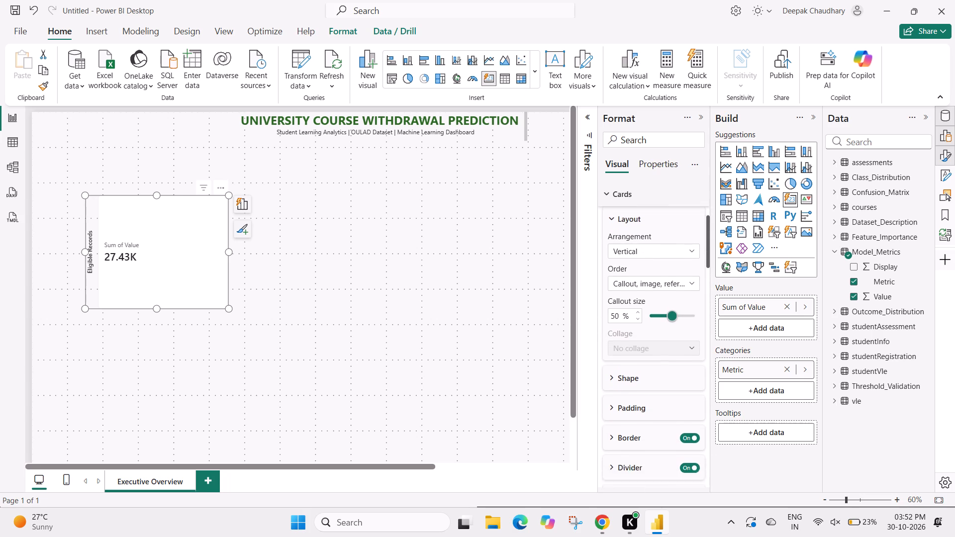
scroll(644, 293, down, 2)
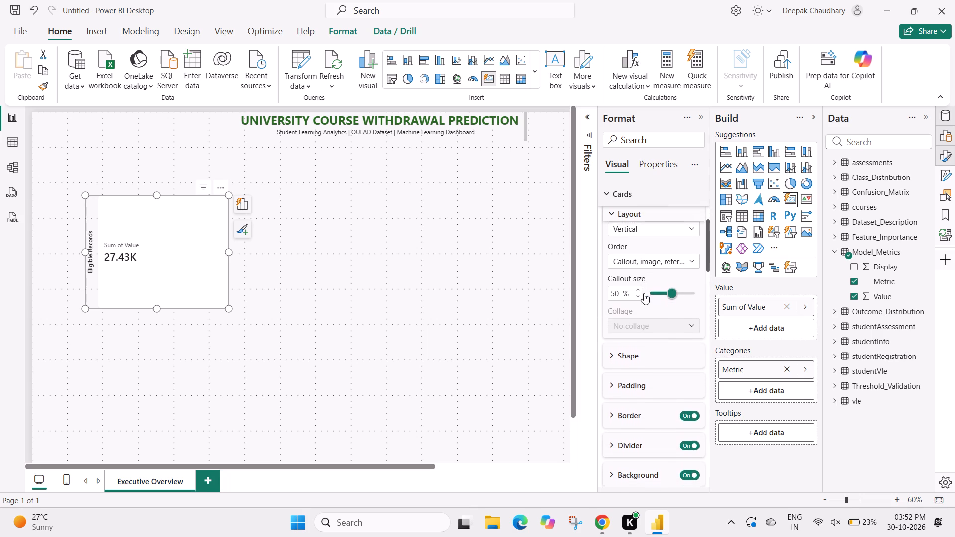
scroll(644, 293, down, 2)
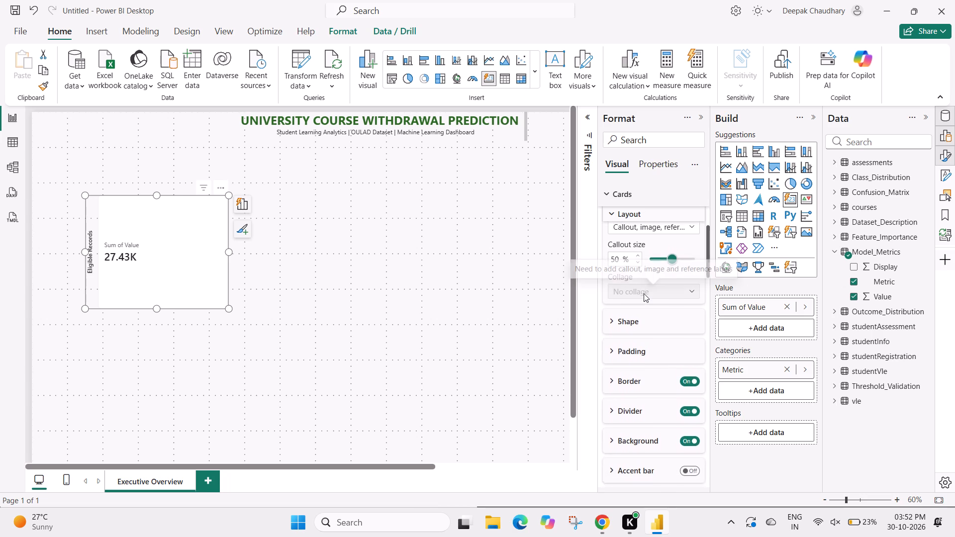
scroll(644, 293, down, 2)
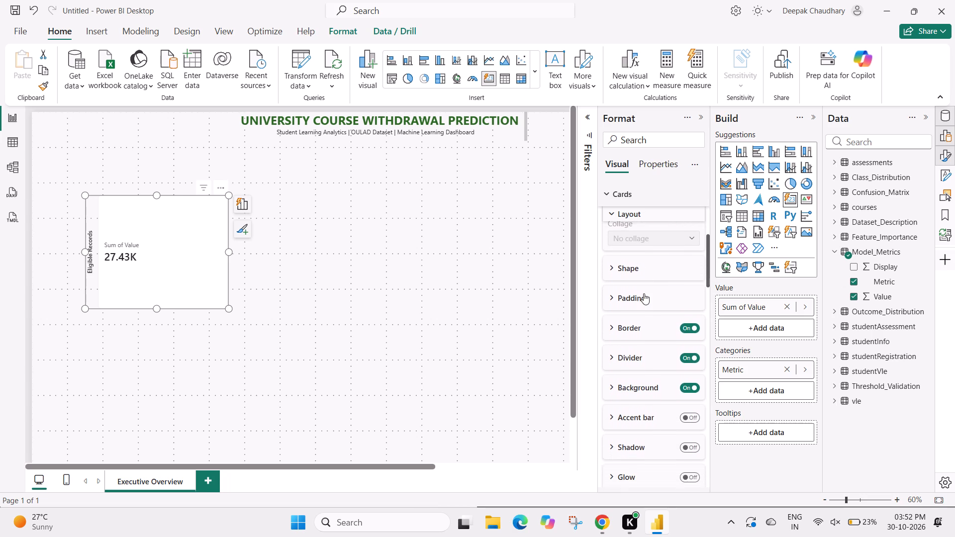
scroll(644, 293, down, 2)
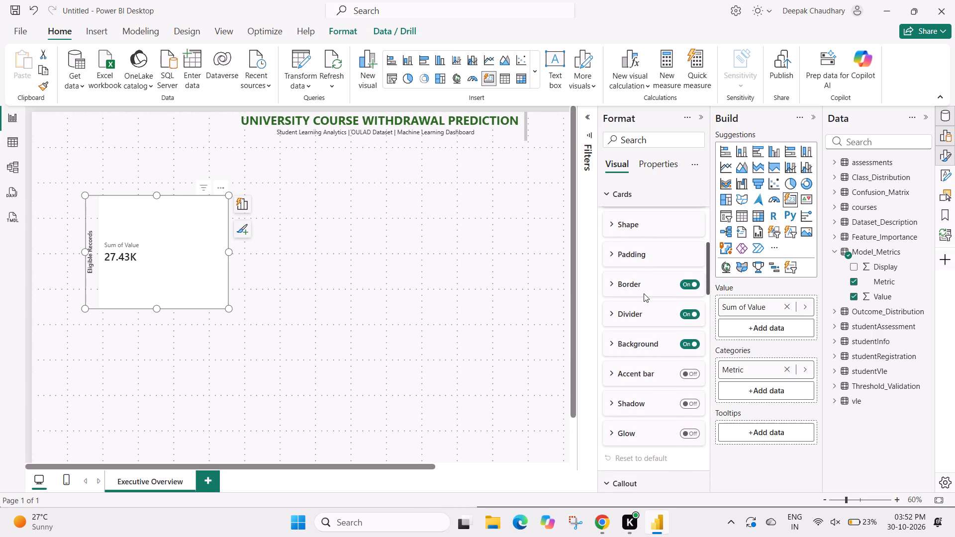
scroll(644, 293, down, 1)
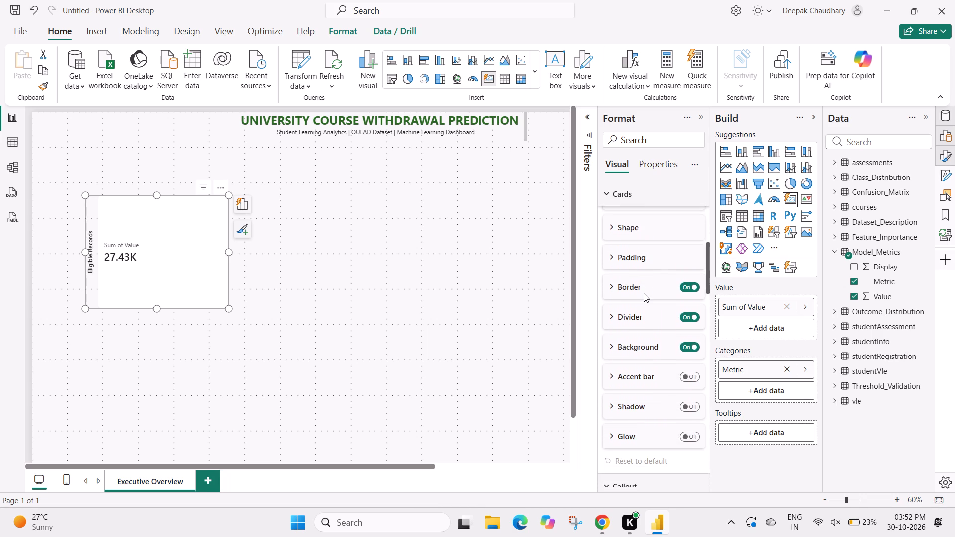
scroll(644, 293, down, 4)
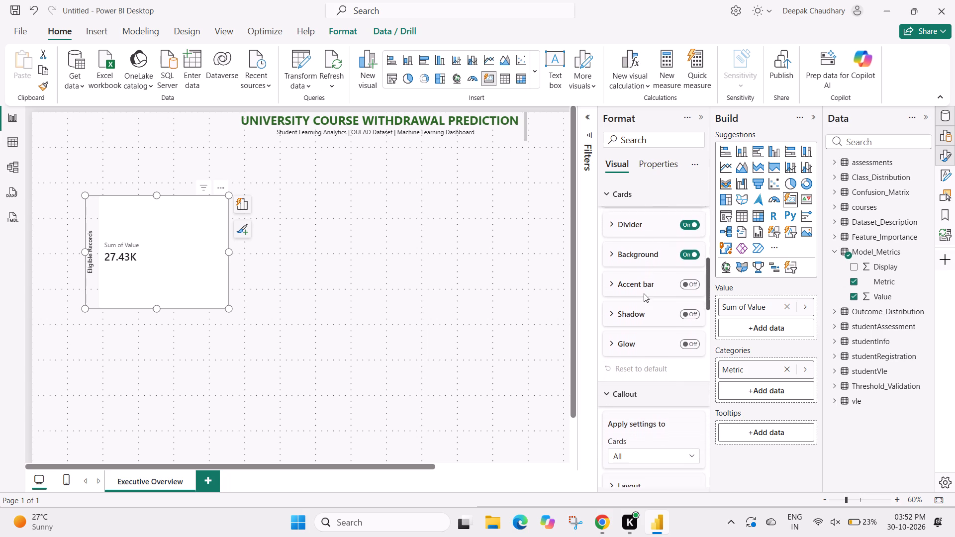
scroll(644, 293, down, 4)
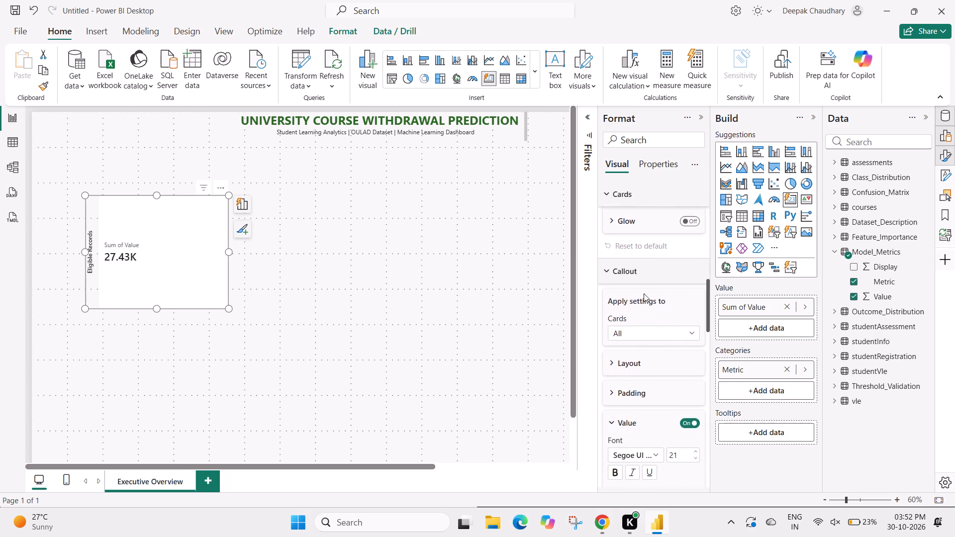
scroll(644, 293, down, 1)
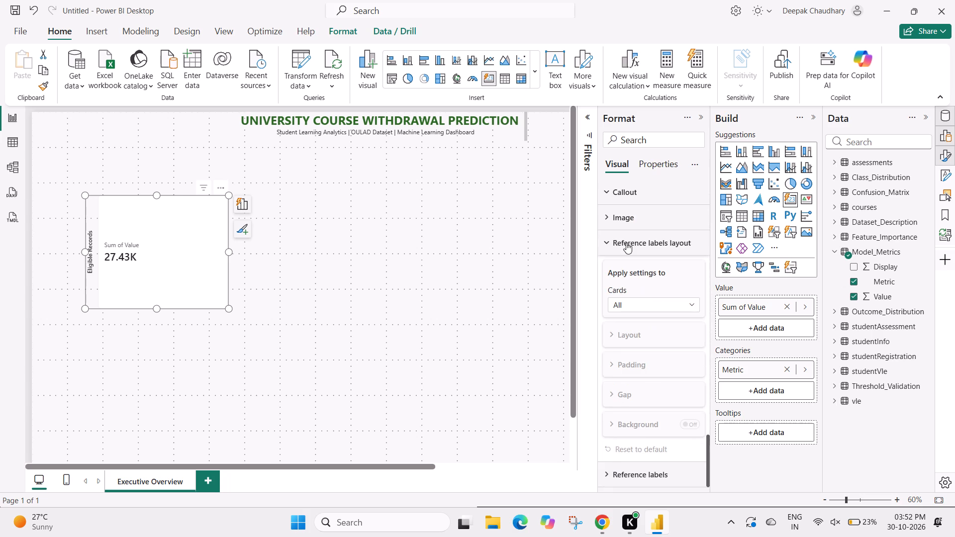
scroll(626, 243, up, 5)
scroll(626, 243, down, 1)
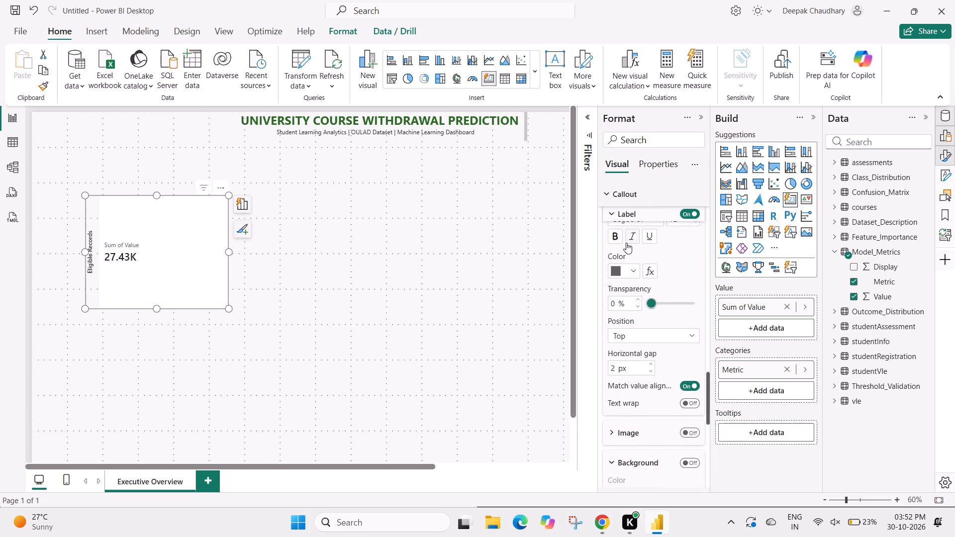
scroll(626, 243, down, 3)
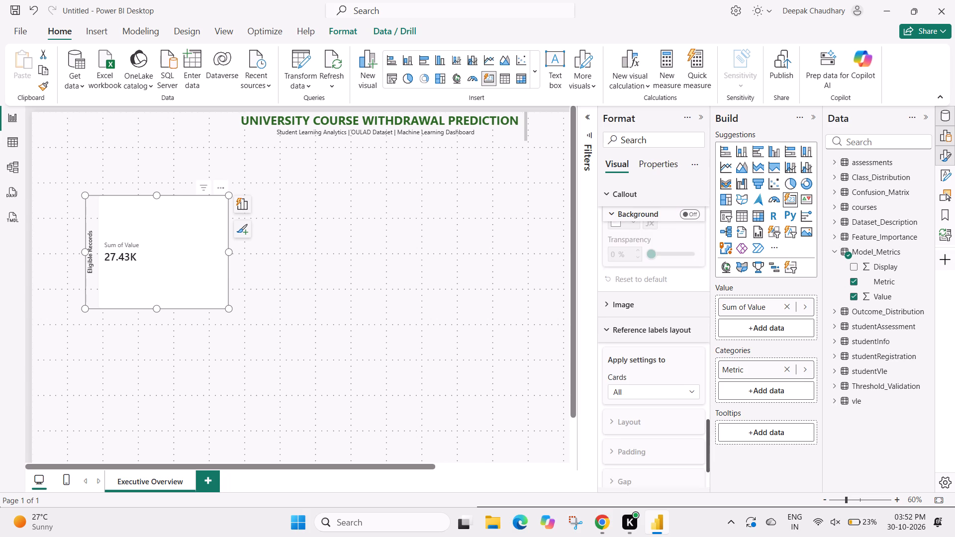
scroll(626, 243, down, 2)
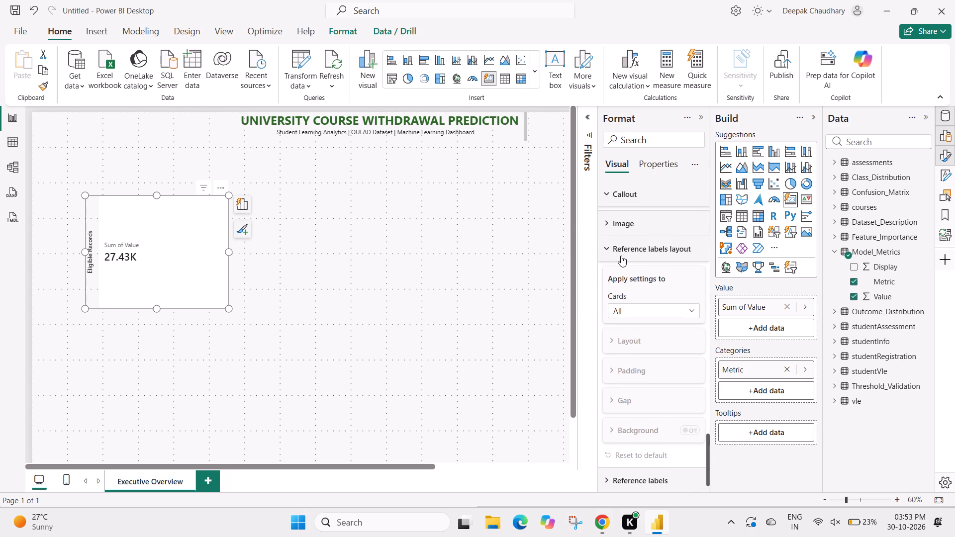
Collapse the card's Reference labels layout settings and the callout's Label and Background settings.
click(621, 256)
scroll(621, 256, up, 2)
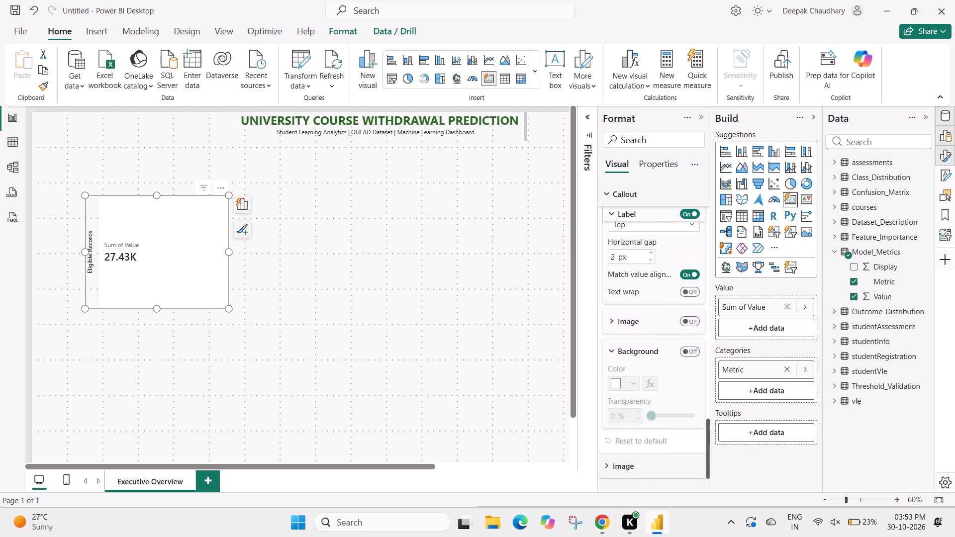
scroll(621, 256, up, 4)
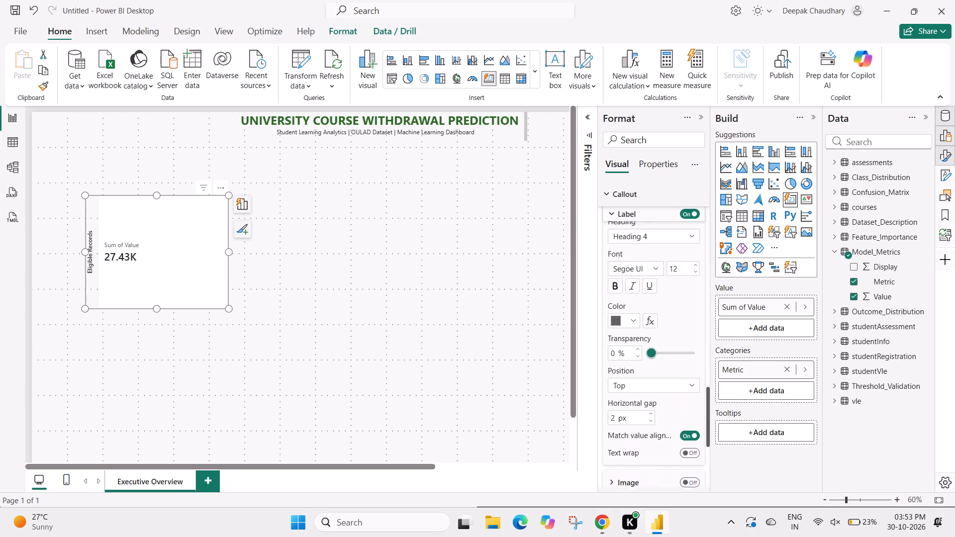
scroll(621, 256, up, 2)
click(618, 270)
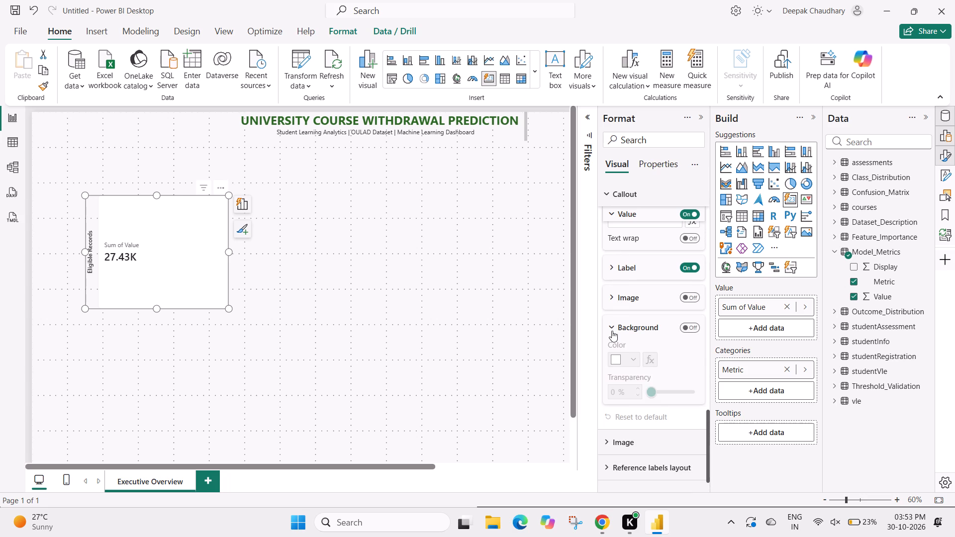
click(612, 331)
Examine the Cards settings of the Eligible Records card from Layout through Glow, collapsing the Layout group.
scroll(608, 257, up, 2)
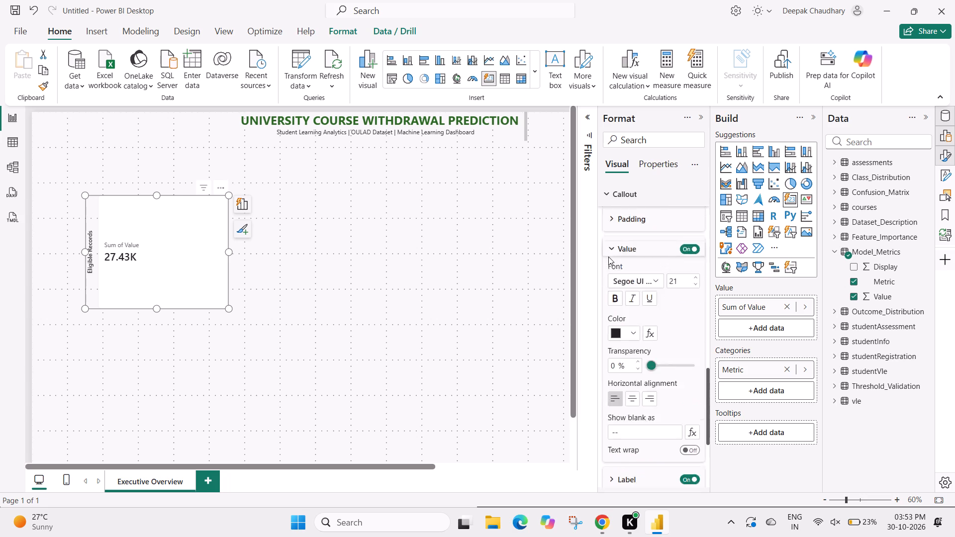
scroll(608, 257, up, 1)
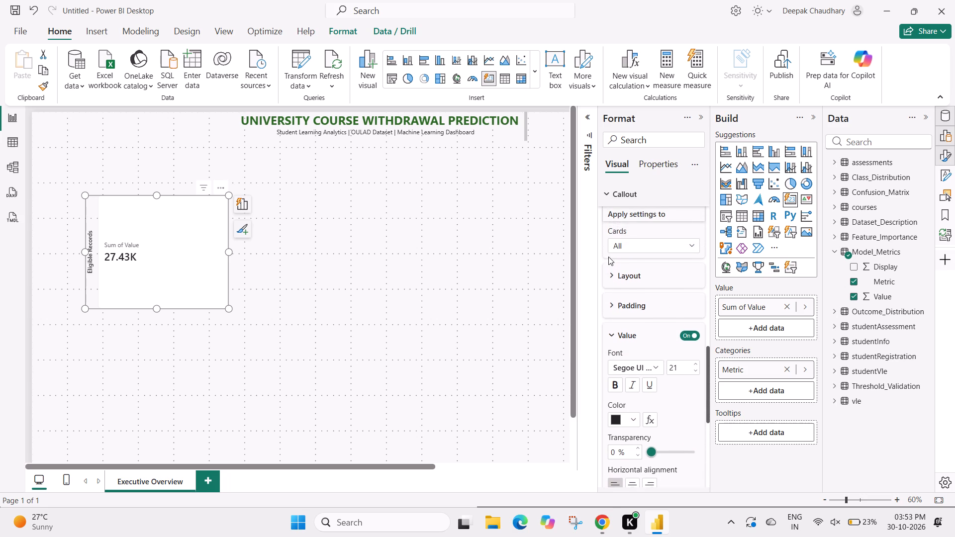
scroll(608, 257, up, 1)
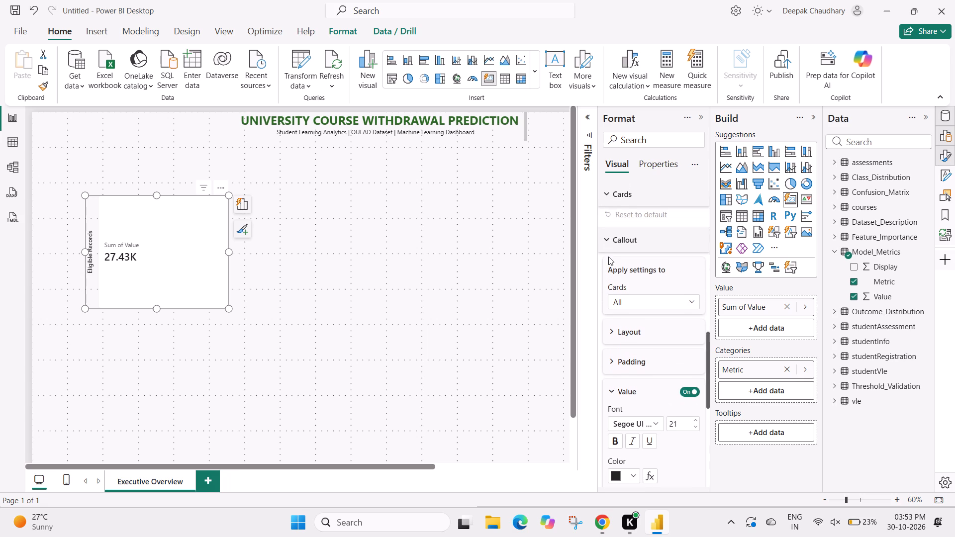
scroll(608, 257, up, 1)
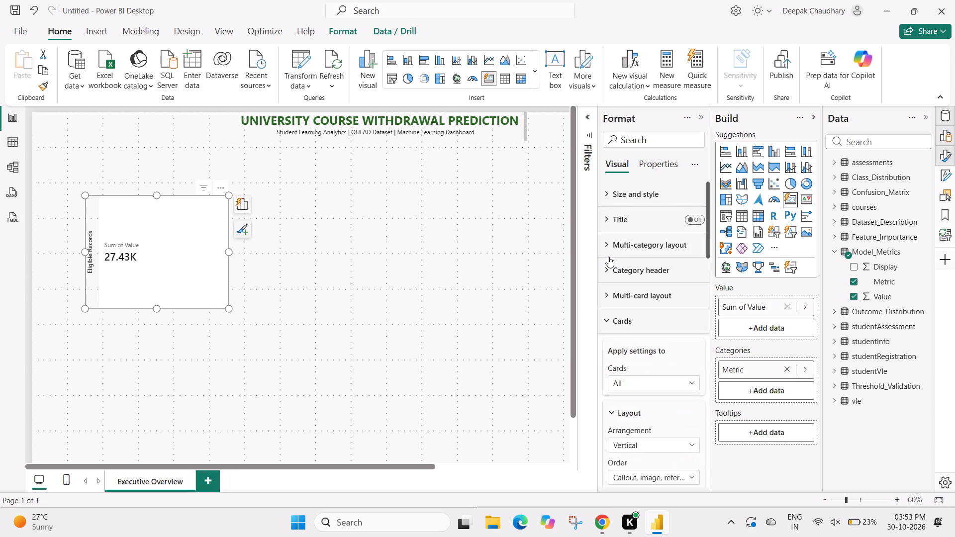
scroll(608, 257, up, 2)
scroll(608, 257, down, 2)
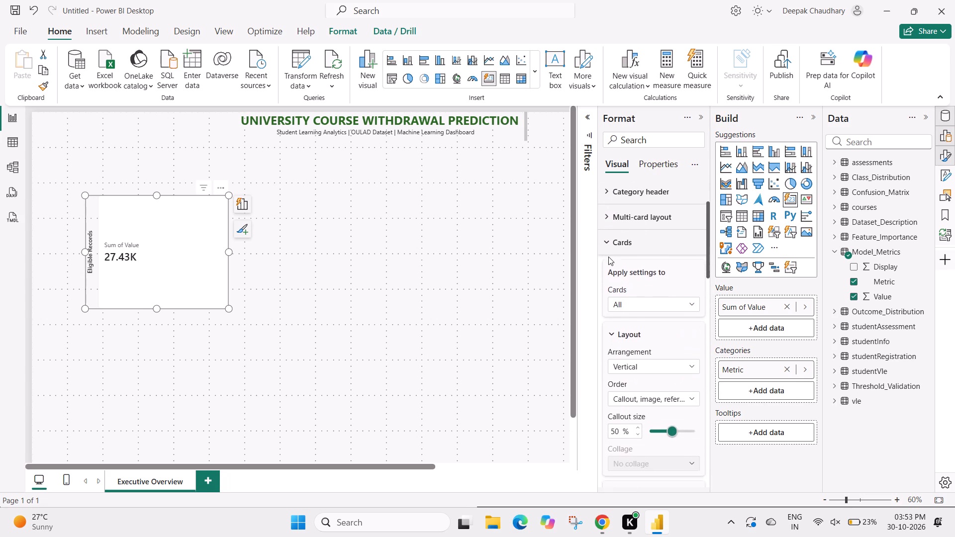
scroll(608, 257, down, 2)
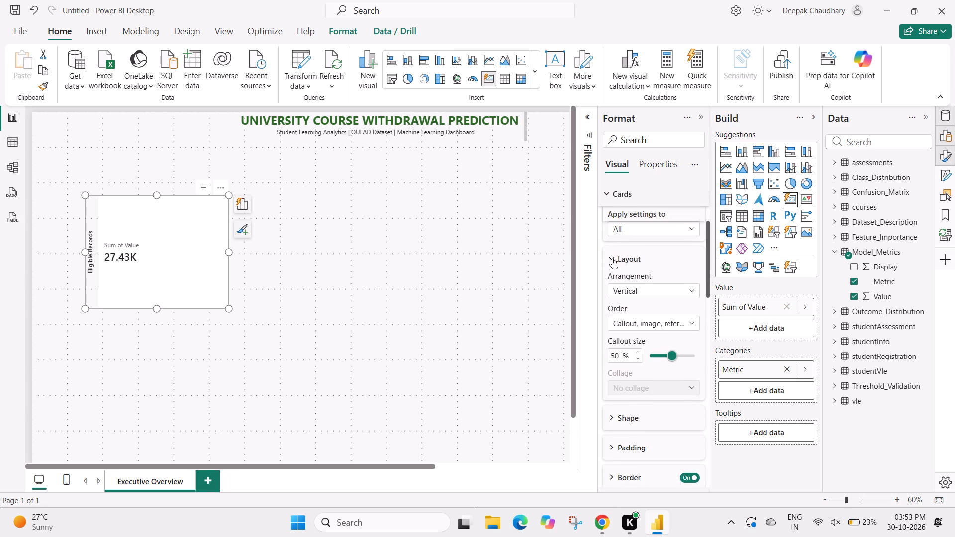
click(612, 258)
scroll(621, 308, down, 1)
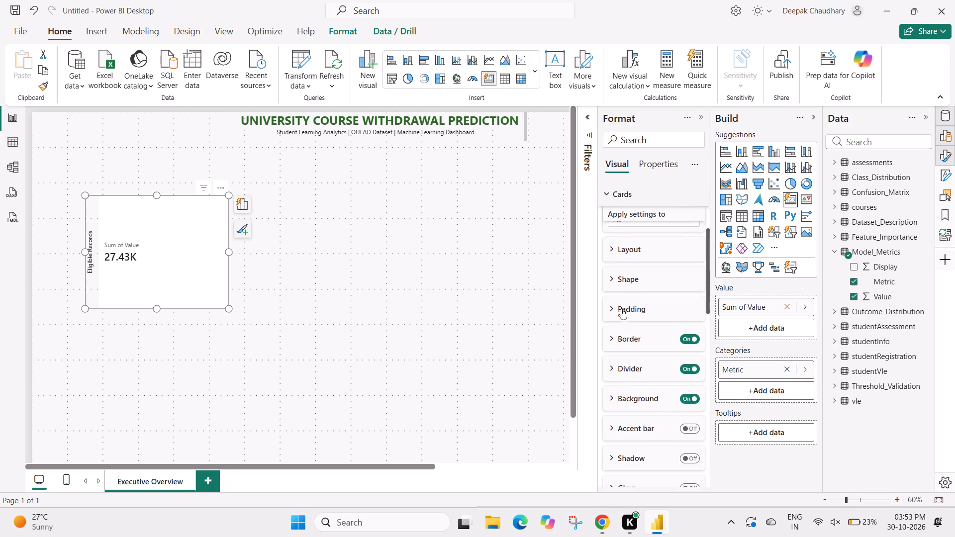
scroll(621, 308, down, 2)
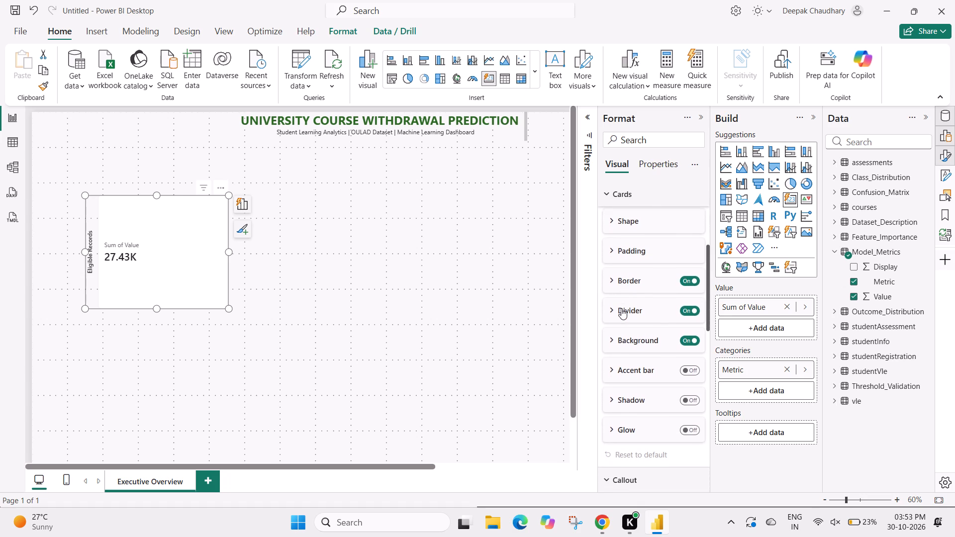
scroll(621, 308, down, 1)
click(612, 363)
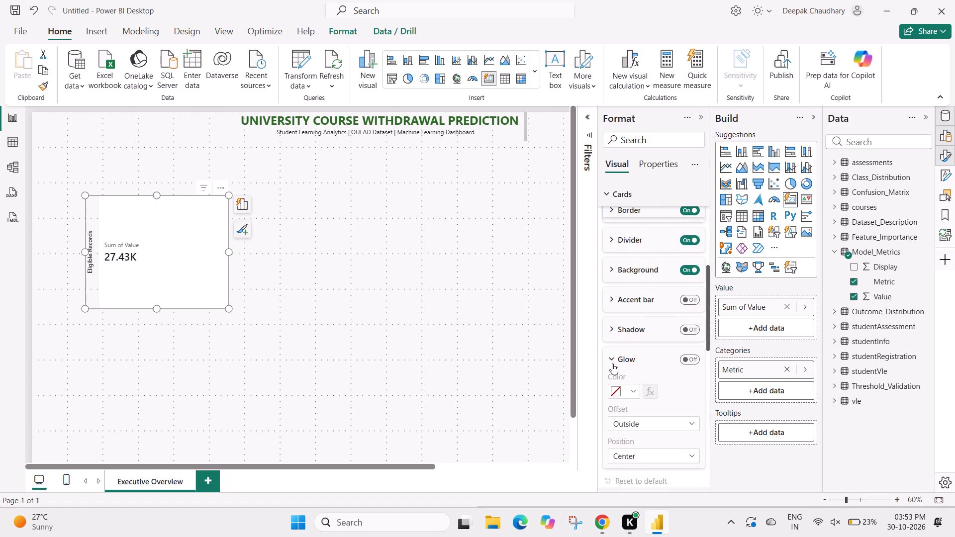
click(612, 363)
scroll(612, 363, down, 1)
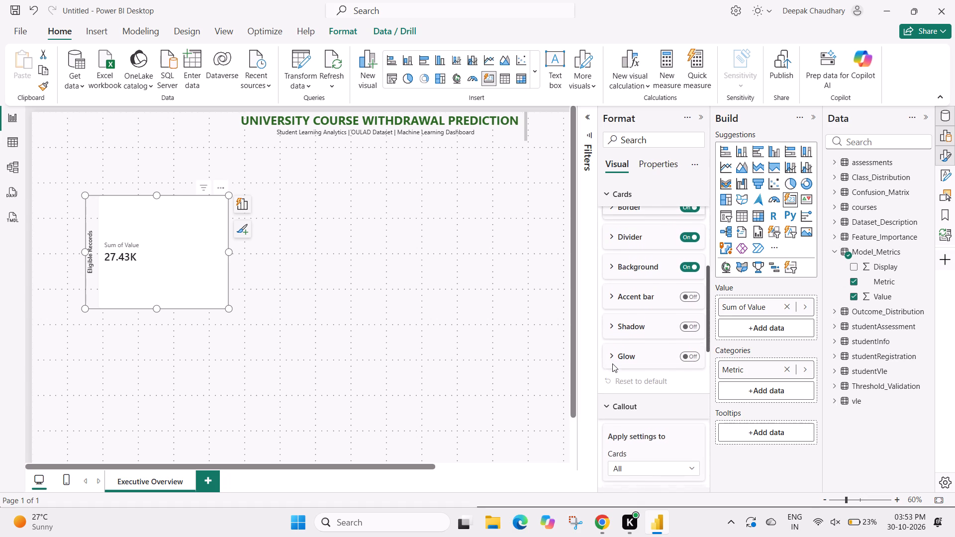
Examine the card's Callout settings again, checking the Value group for display units and decimal places options.
scroll(612, 363, down, 2)
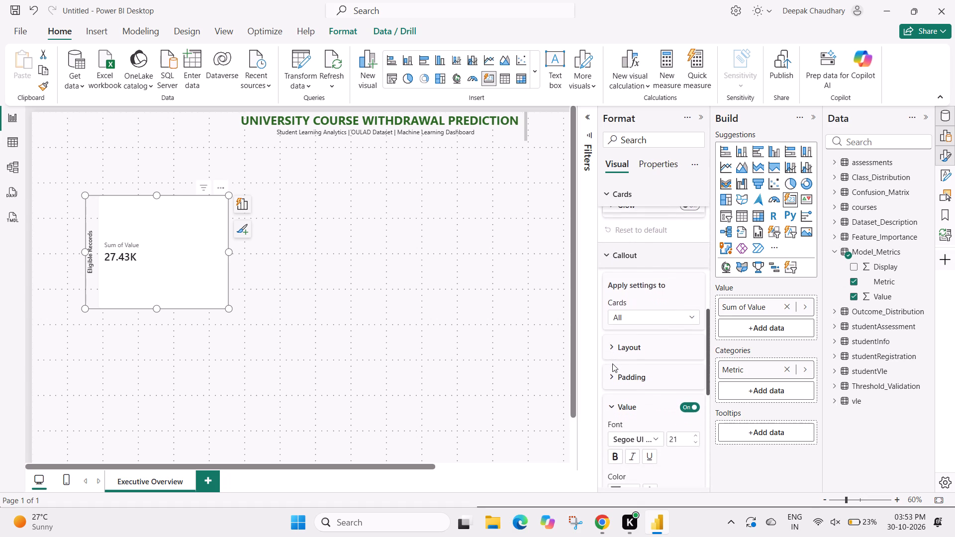
scroll(612, 363, down, 2)
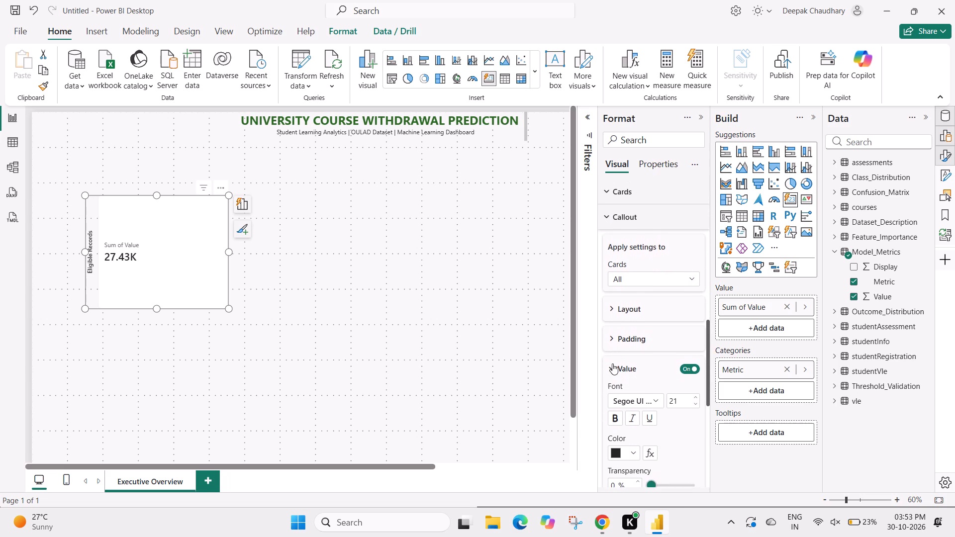
scroll(612, 363, down, 1)
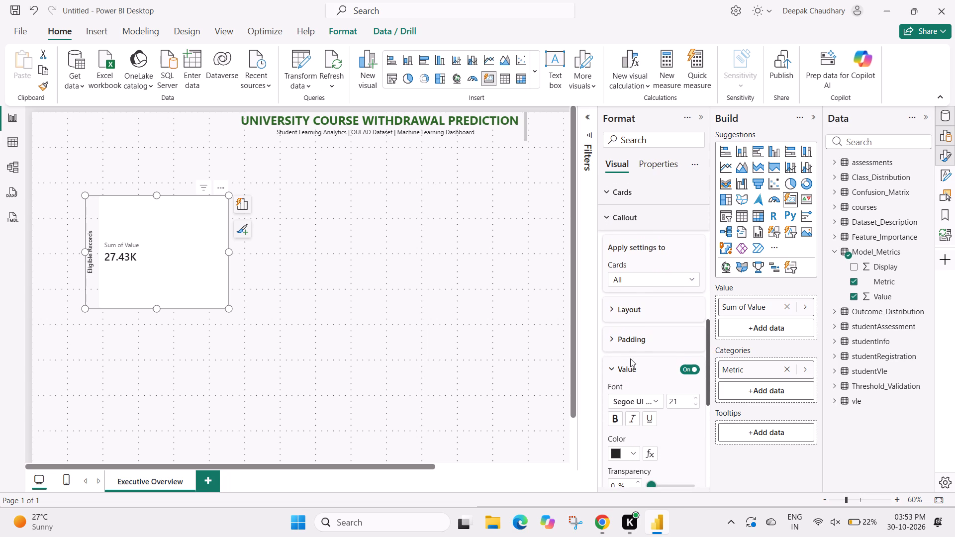
scroll(630, 358, down, 1)
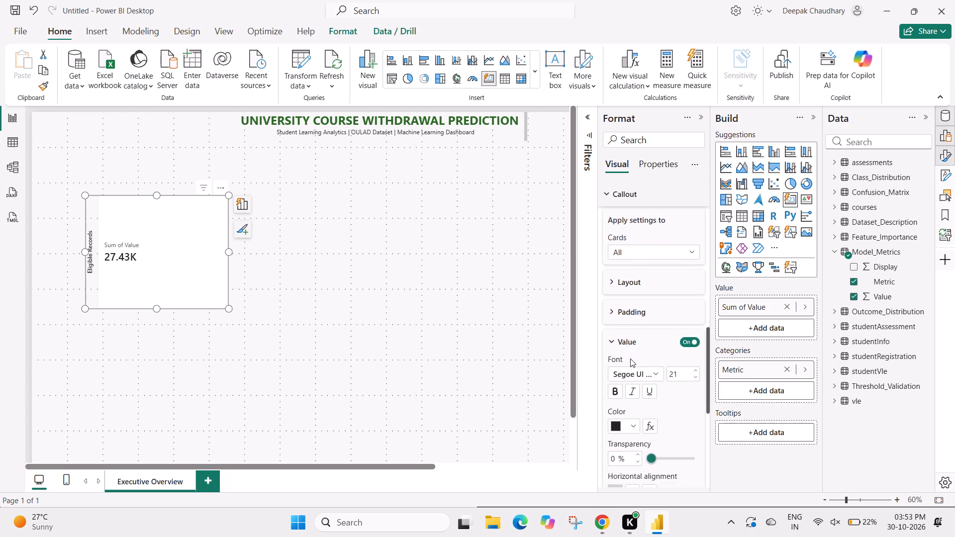
scroll(630, 358, down, 3)
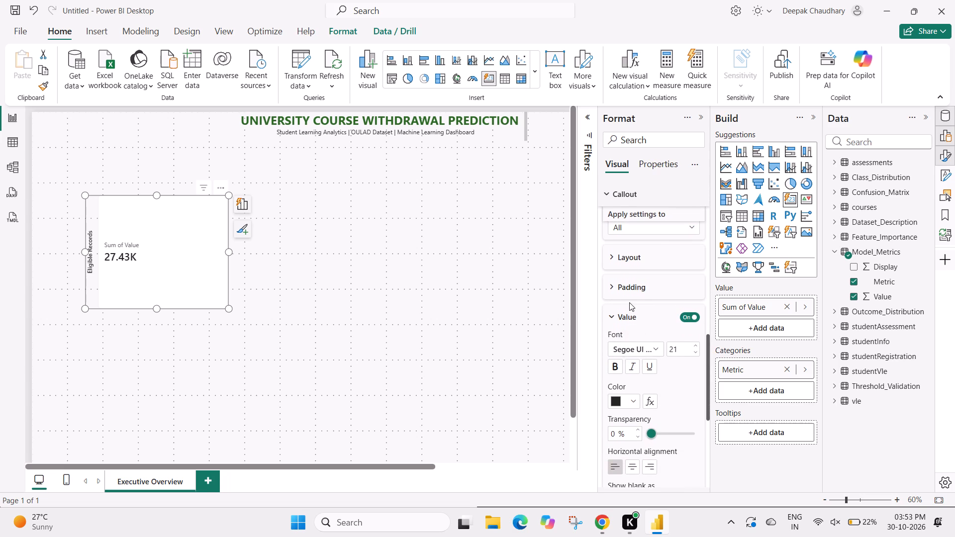
scroll(629, 302, down, 1)
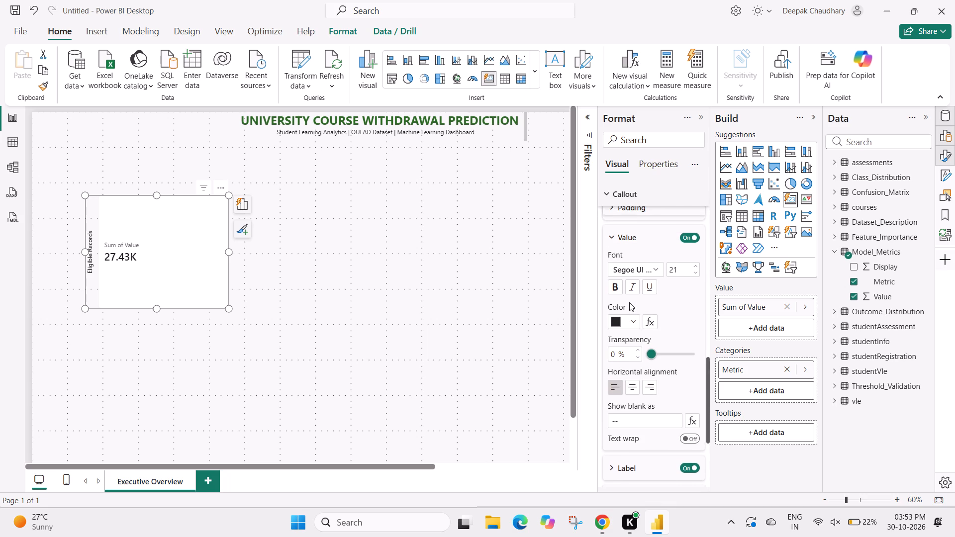
scroll(629, 302, down, 2)
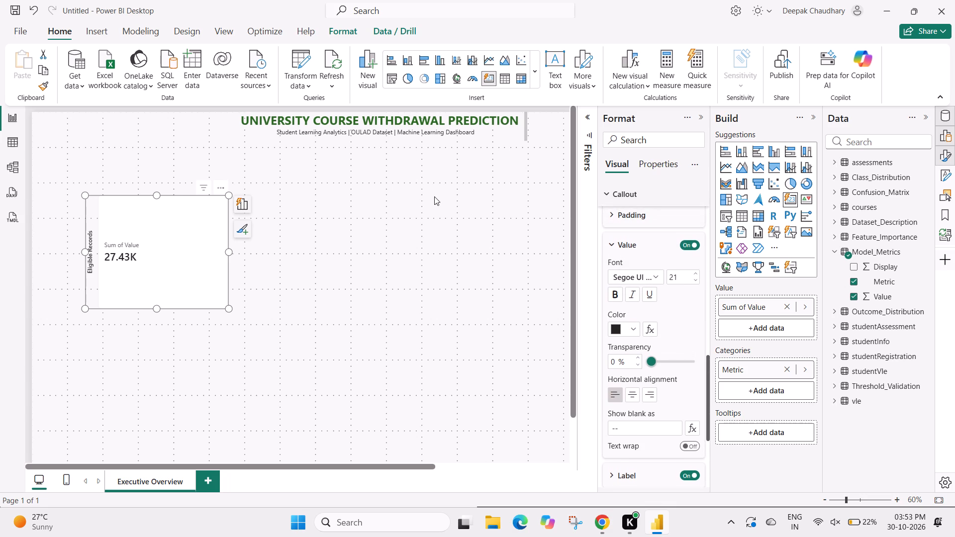
key(Print)
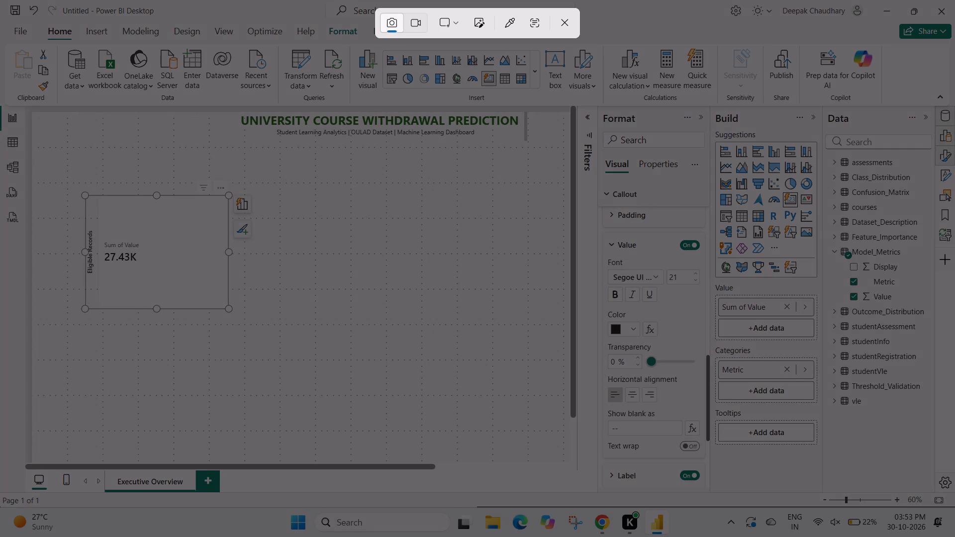
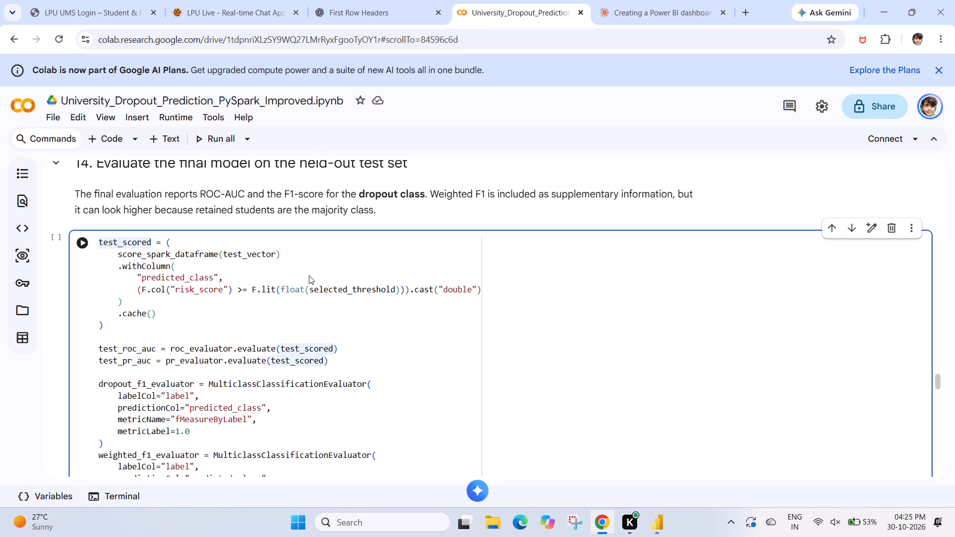
scroll(309, 275, up, 10)
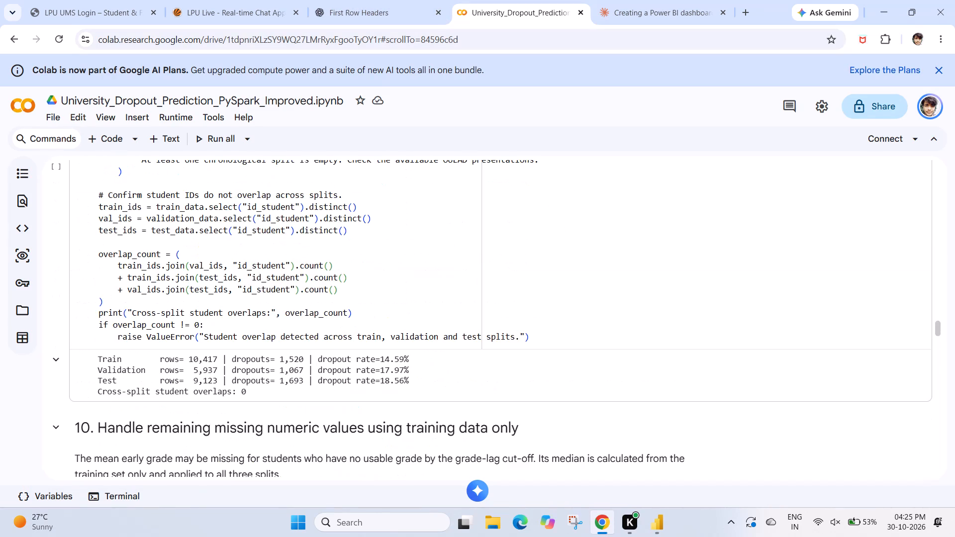
scroll(309, 275, up, 17)
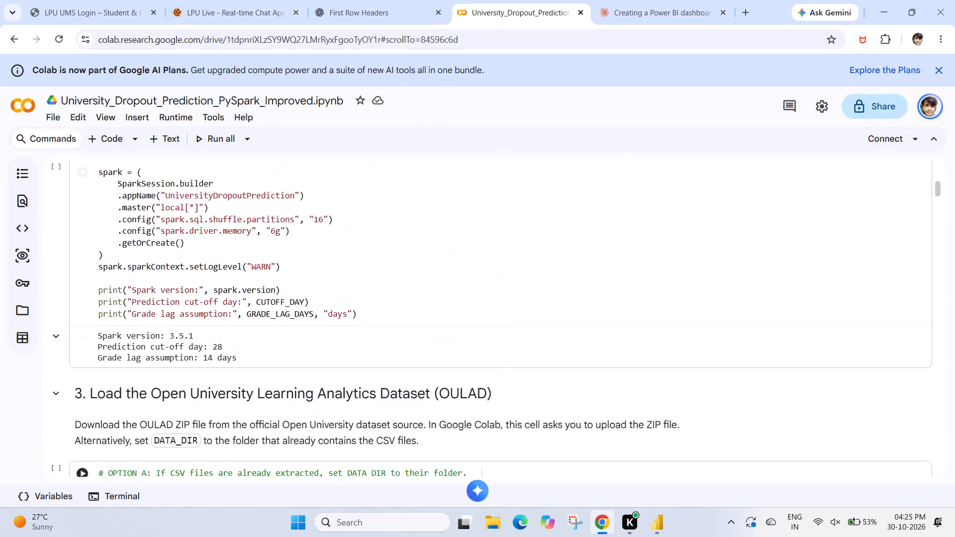
scroll(309, 275, up, 2)
Review the notebook's assignment requirements, dataset loading, data cleaning, and the dropout versus retained students chart.
scroll(309, 275, down, 3)
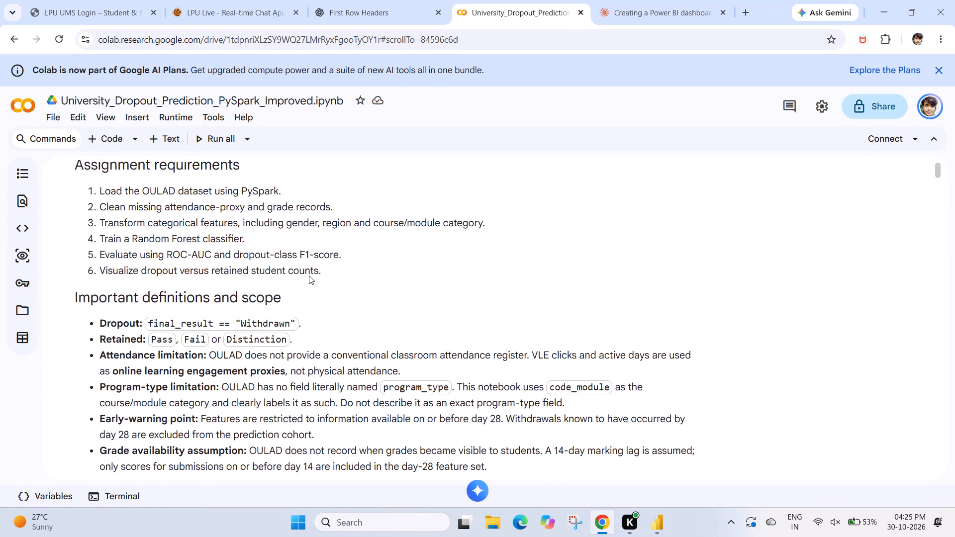
scroll(309, 275, down, 5)
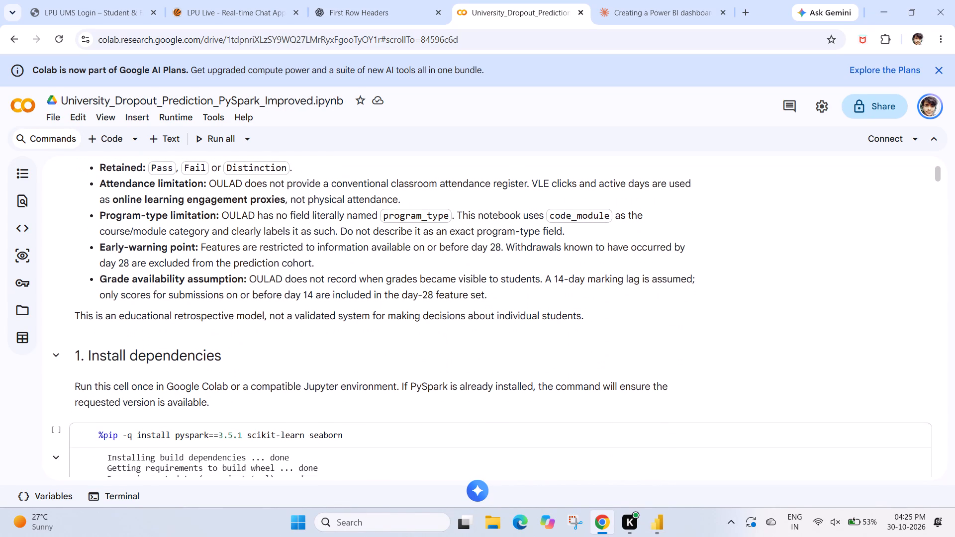
scroll(309, 275, down, 5)
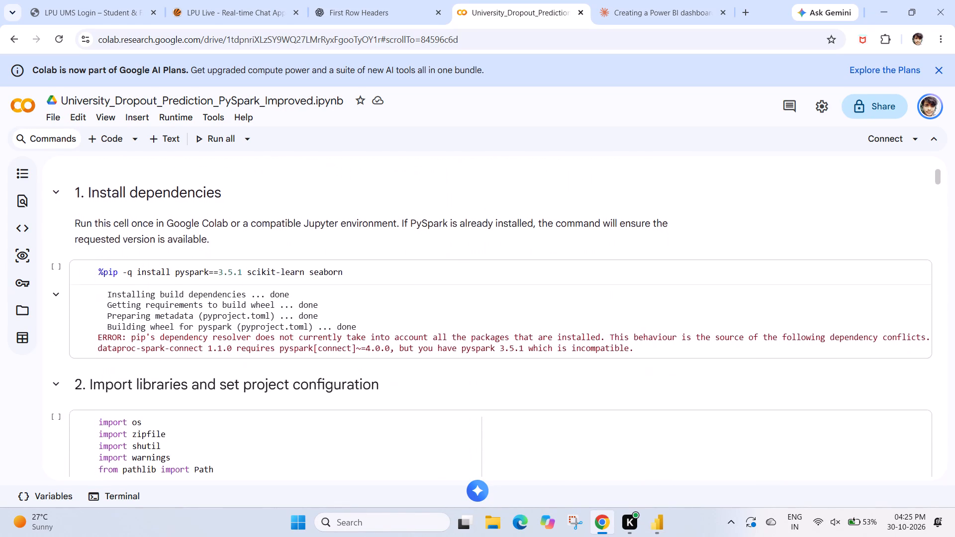
scroll(309, 275, down, 7)
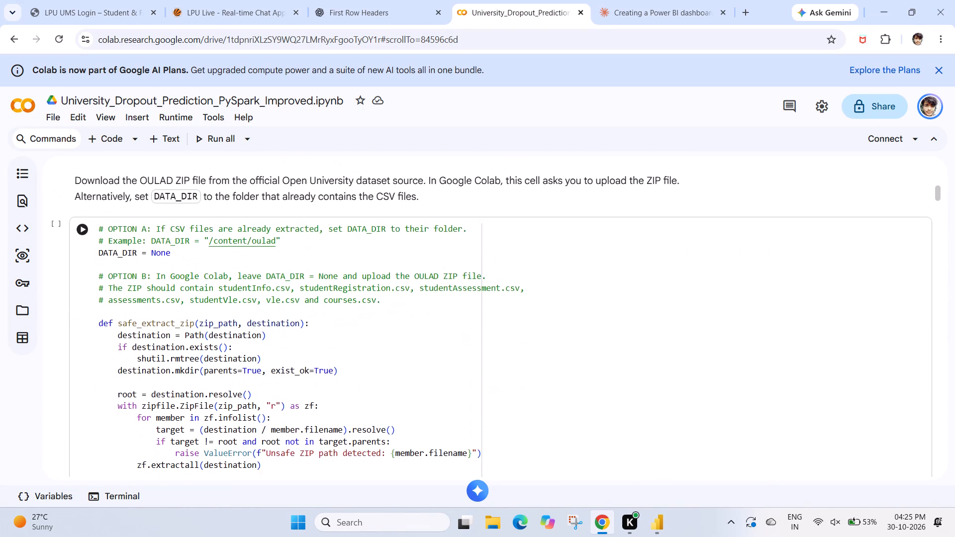
scroll(309, 275, down, 3)
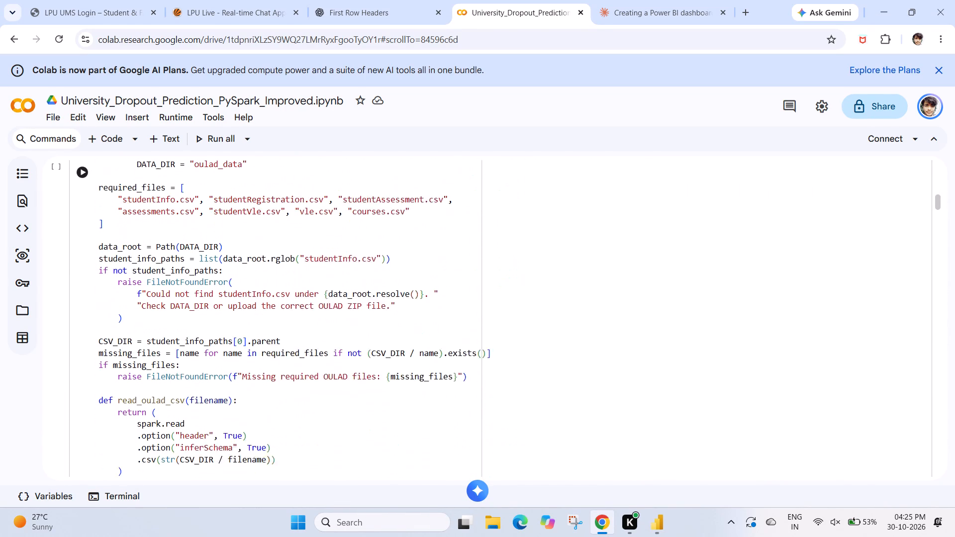
scroll(309, 275, down, 6)
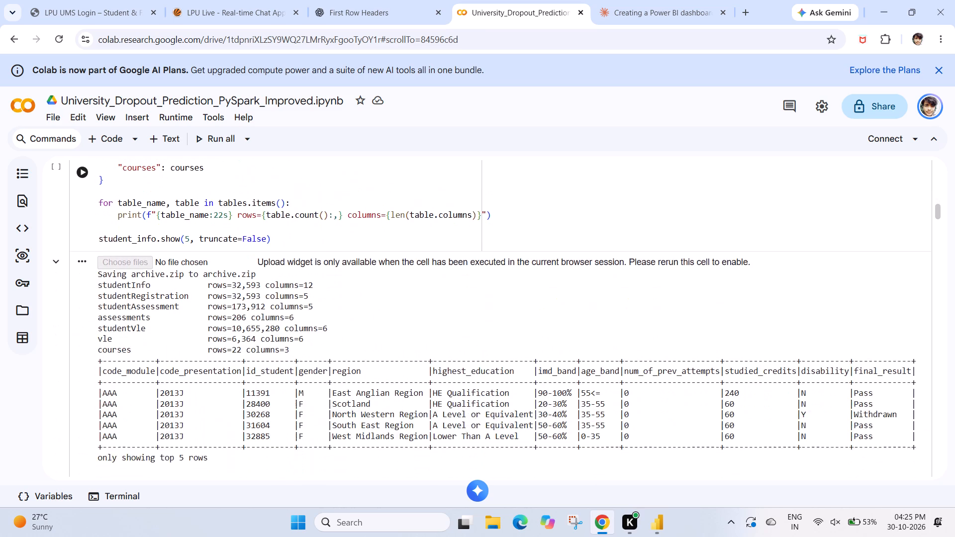
scroll(309, 275, down, 8)
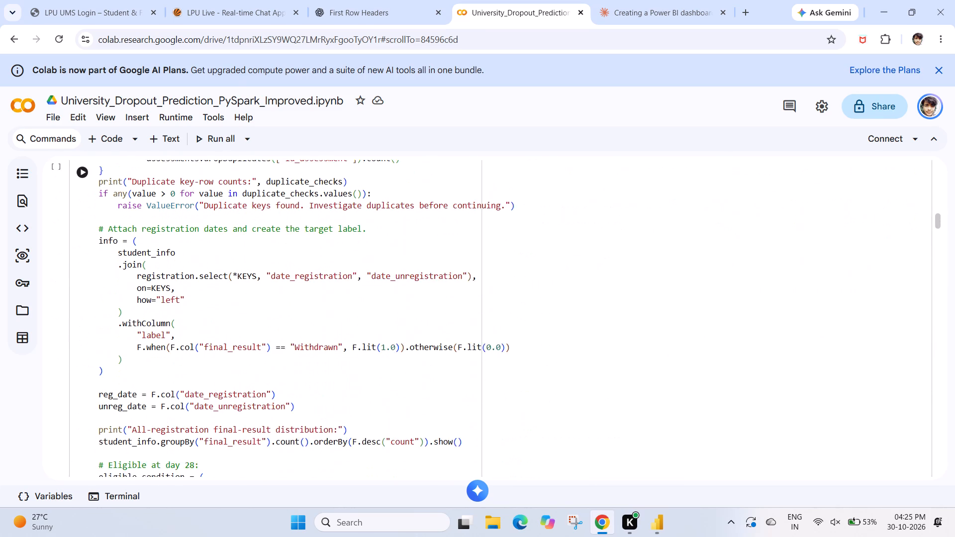
scroll(309, 275, down, 8)
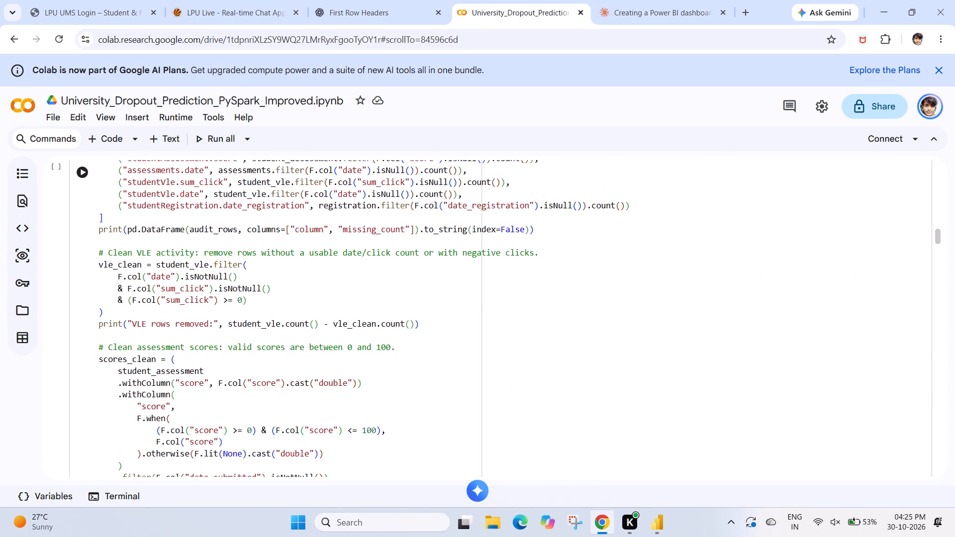
scroll(309, 275, down, 7)
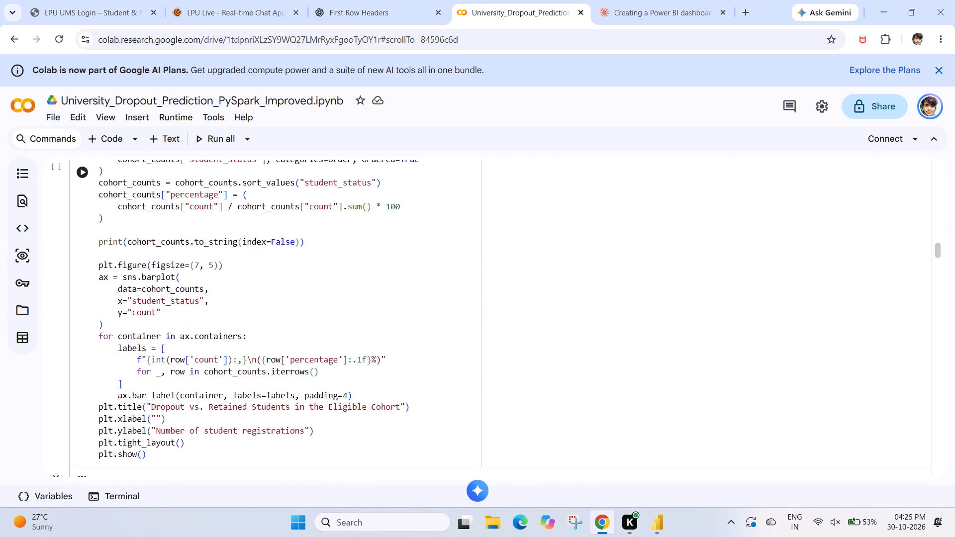
scroll(309, 275, down, 5)
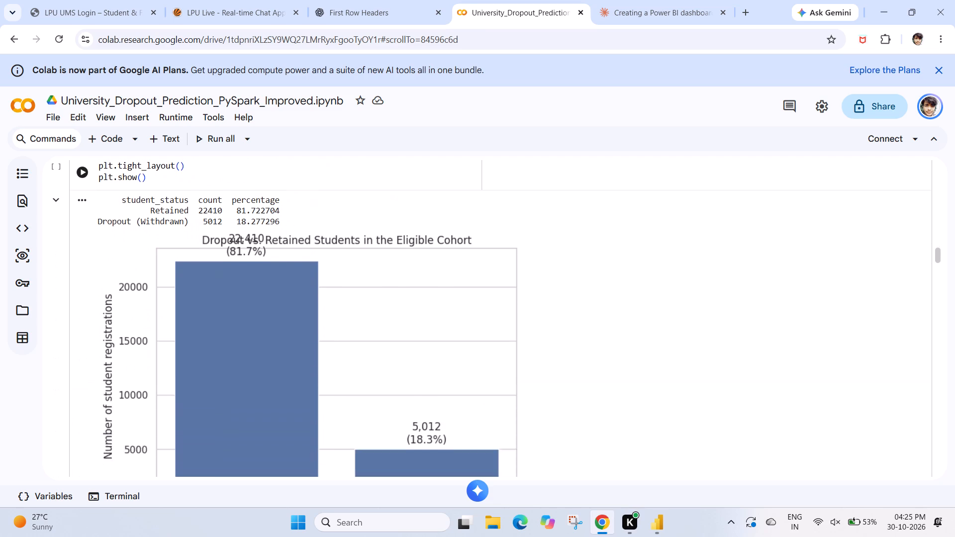
scroll(309, 275, down, 3)
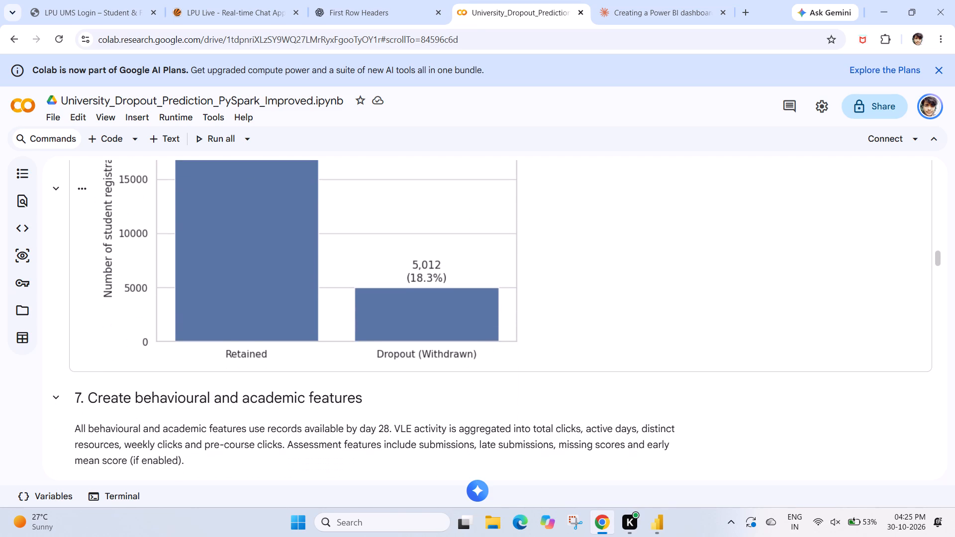
scroll(309, 275, down, 3)
scroll(309, 275, up, 2)
scroll(309, 275, down, 2)
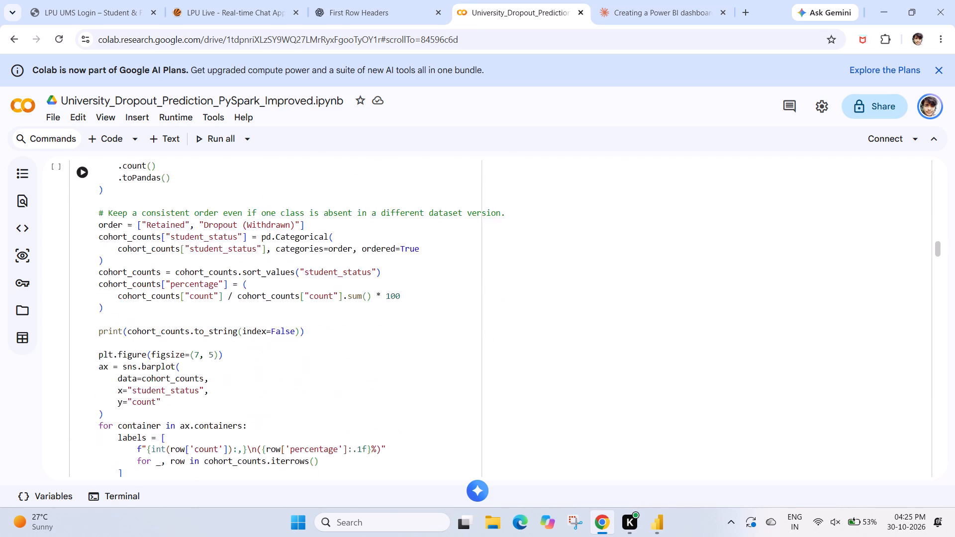
Examine the notebook's behavioural feature creation, model feature selection, and chronological train, validation and test split sections.
scroll(309, 275, down, 12)
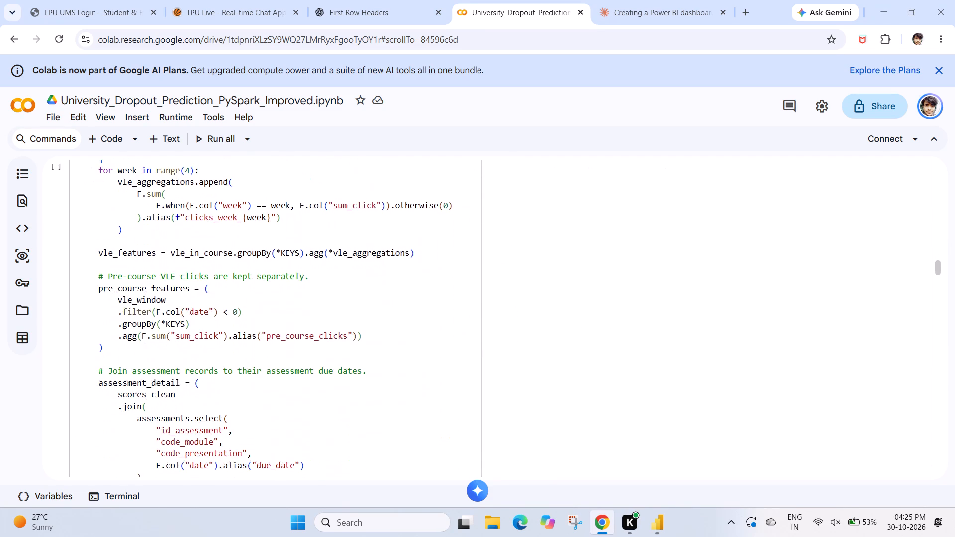
scroll(309, 275, down, 8)
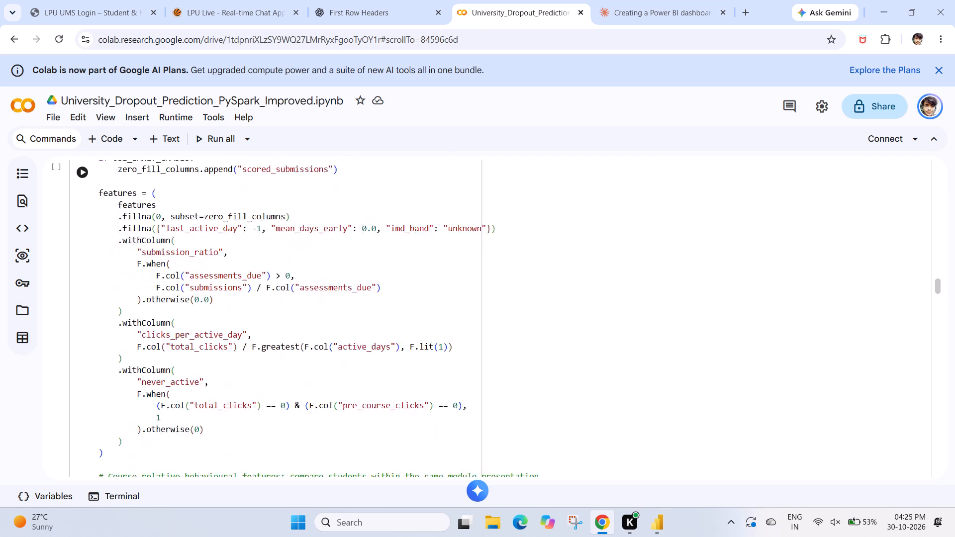
scroll(309, 275, down, 3)
scroll(309, 275, up, 1)
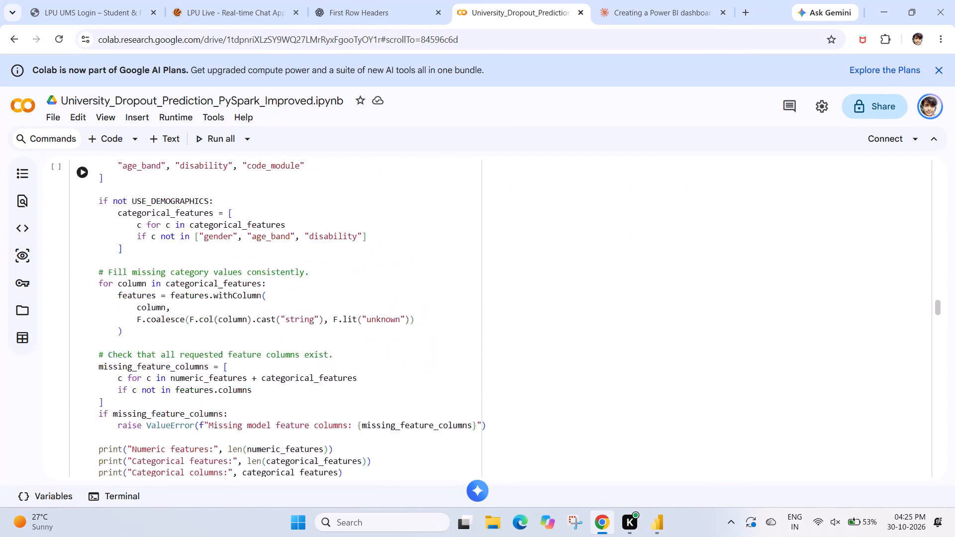
scroll(309, 275, up, 1)
scroll(309, 275, down, 9)
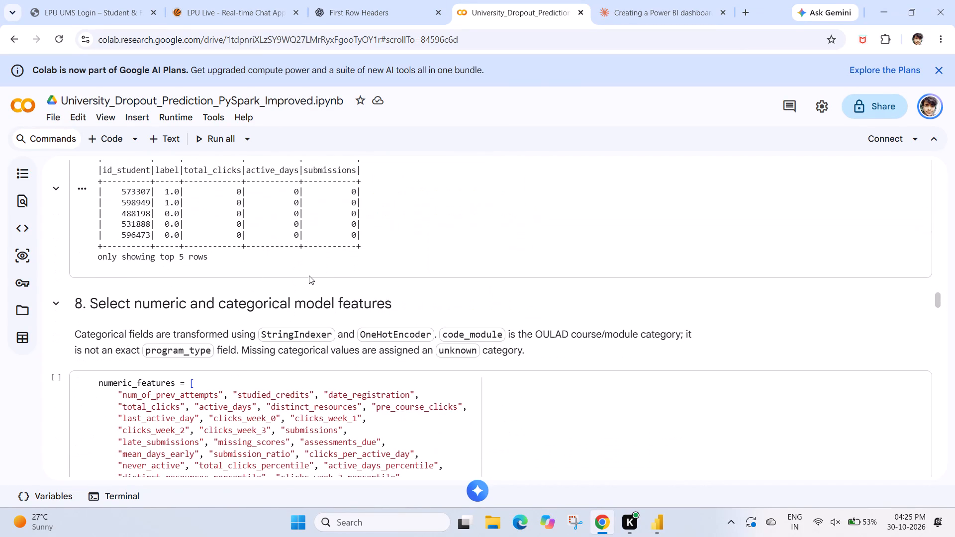
scroll(309, 275, down, 5)
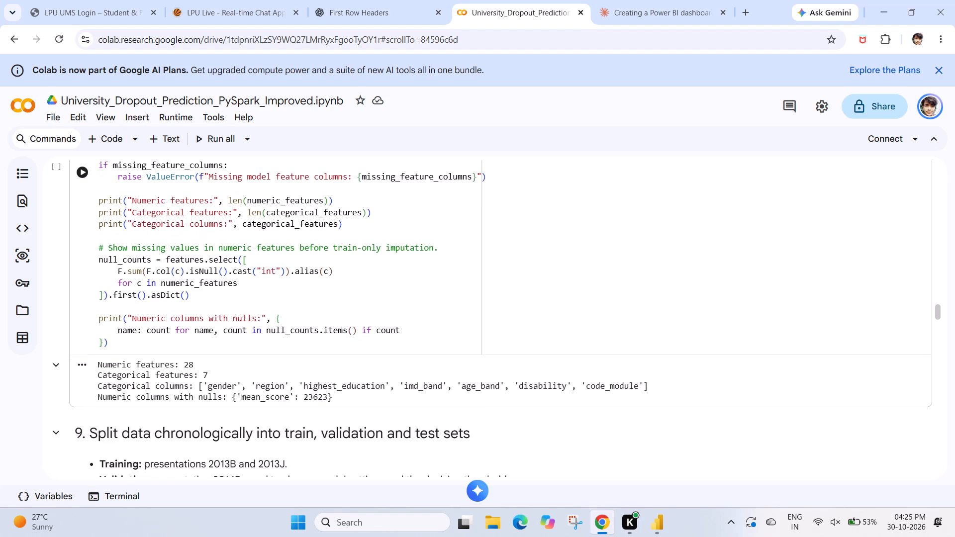
scroll(309, 275, down, 3)
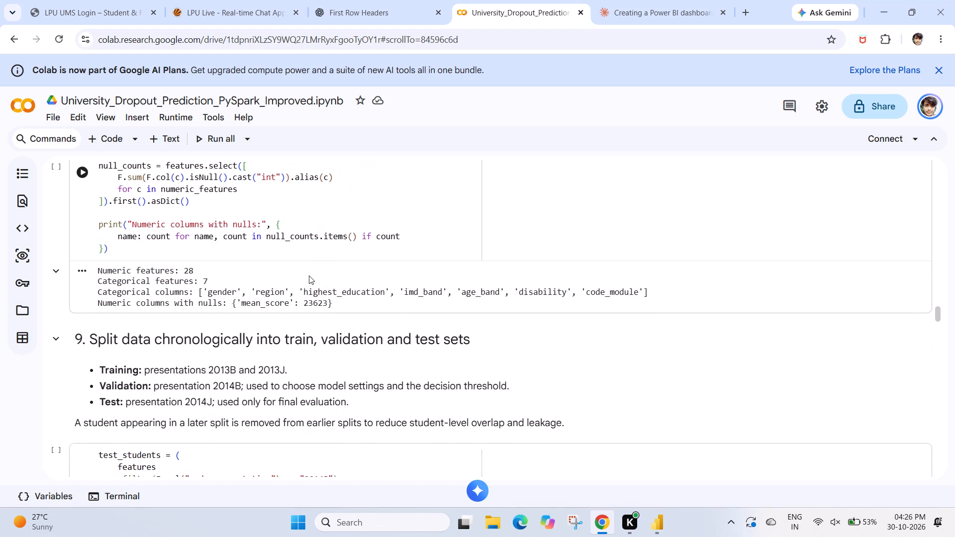
scroll(290, 367, down, 3)
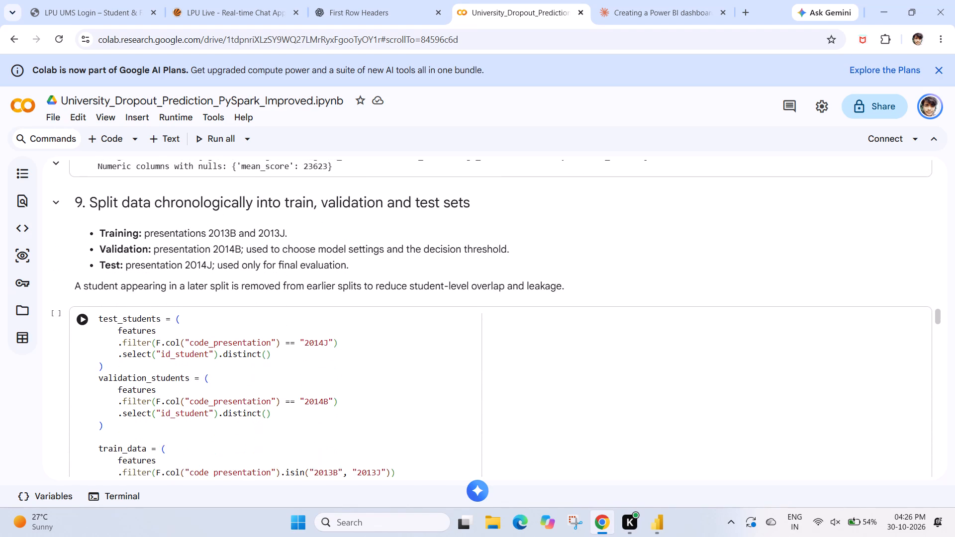
scroll(290, 367, down, 3)
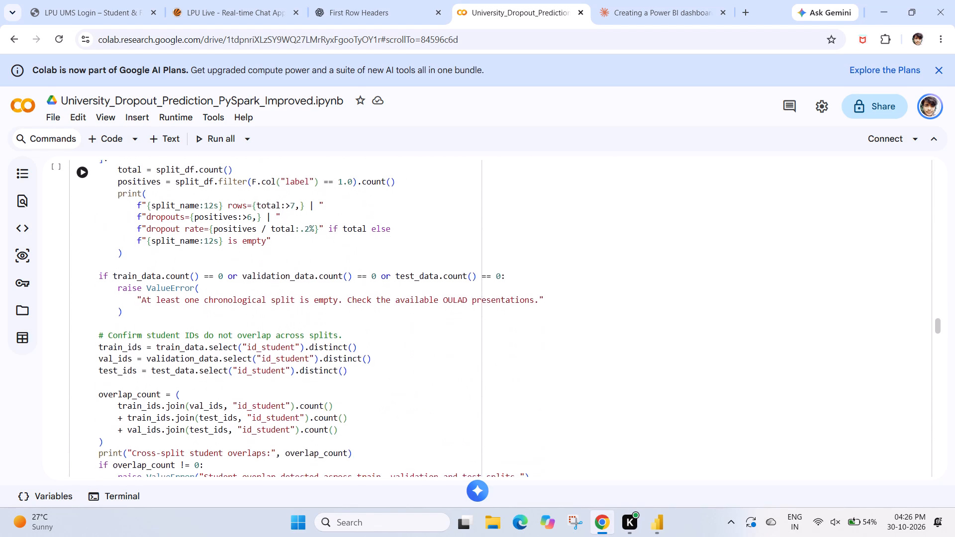
Examine the notebook's Random Forest training, decision threshold selection, and final evaluation with the ROC curve and confusion matrix.
scroll(290, 367, down, 9)
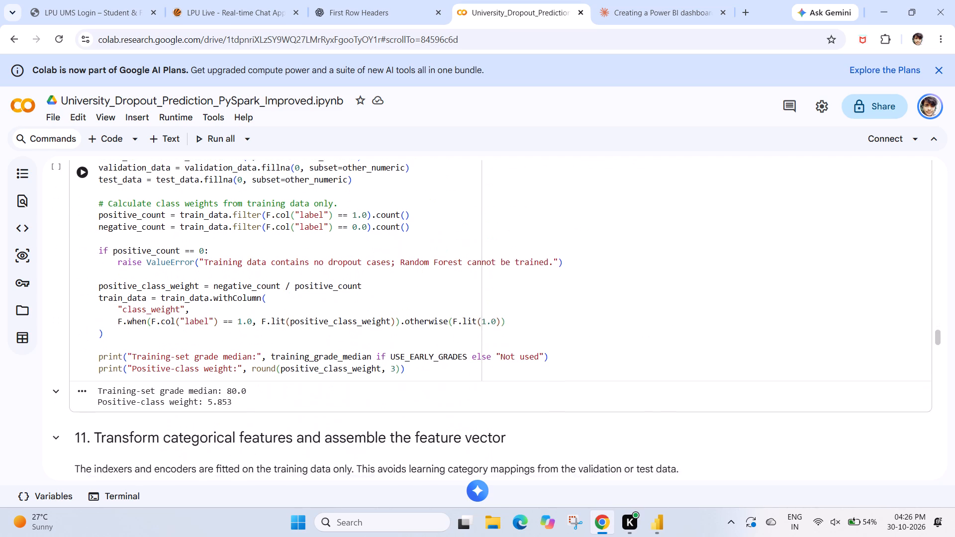
scroll(290, 367, down, 4)
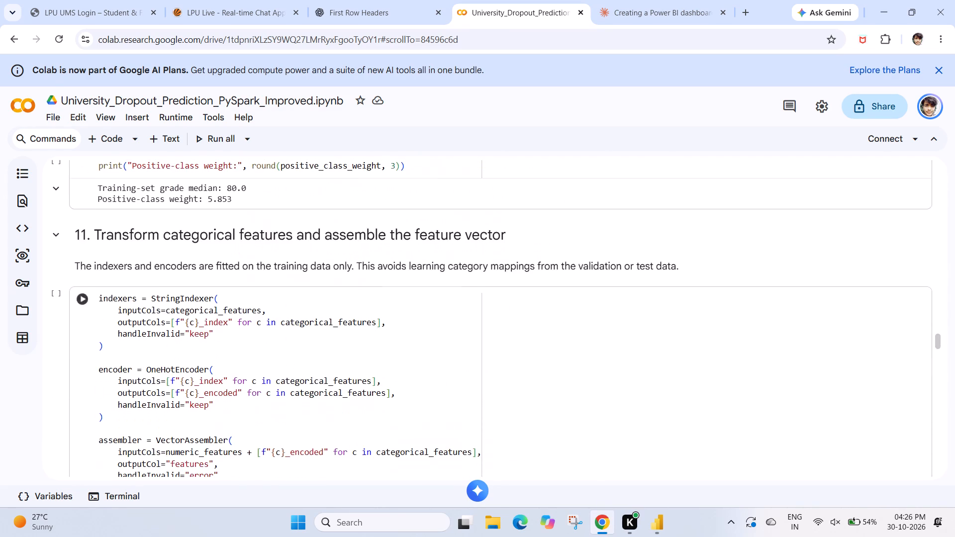
scroll(290, 367, down, 5)
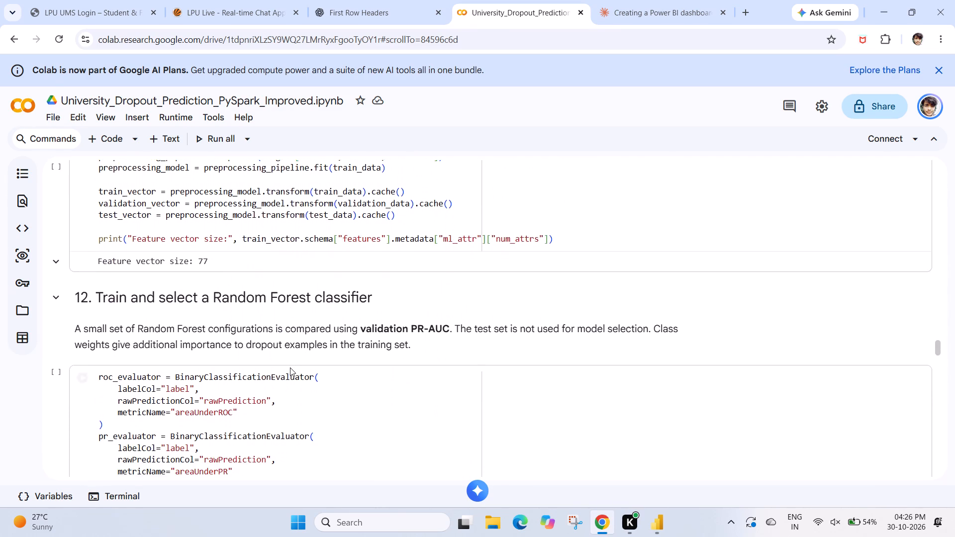
scroll(290, 367, down, 5)
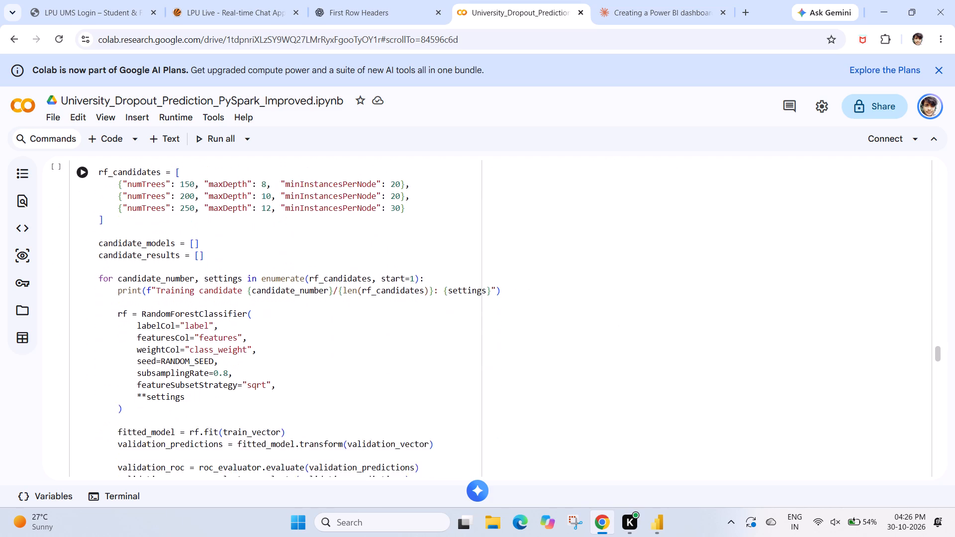
scroll(290, 367, down, 5)
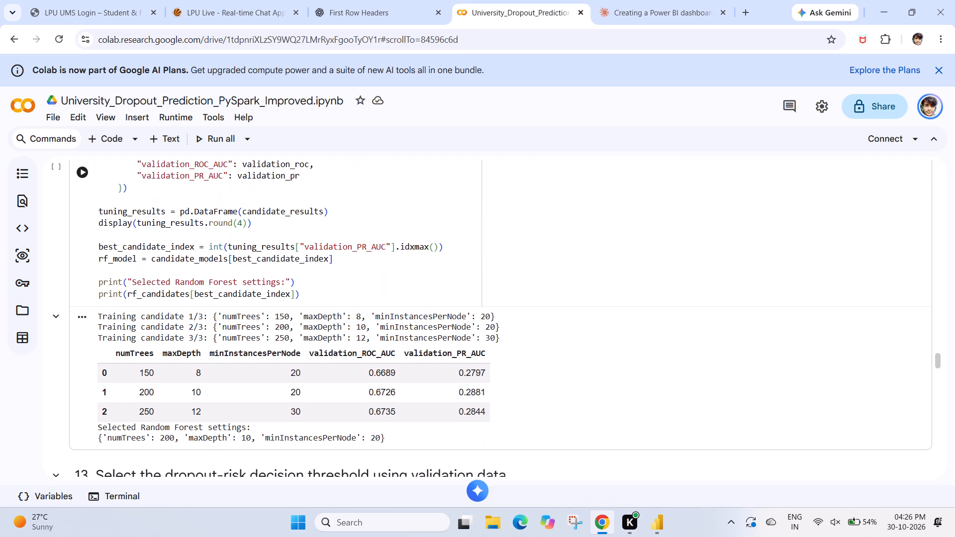
scroll(290, 367, down, 4)
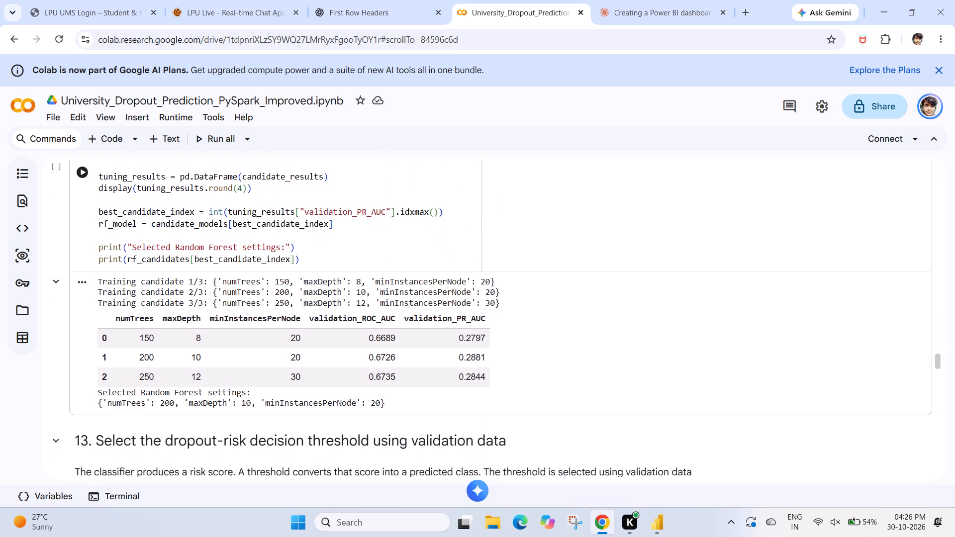
scroll(290, 367, down, 5)
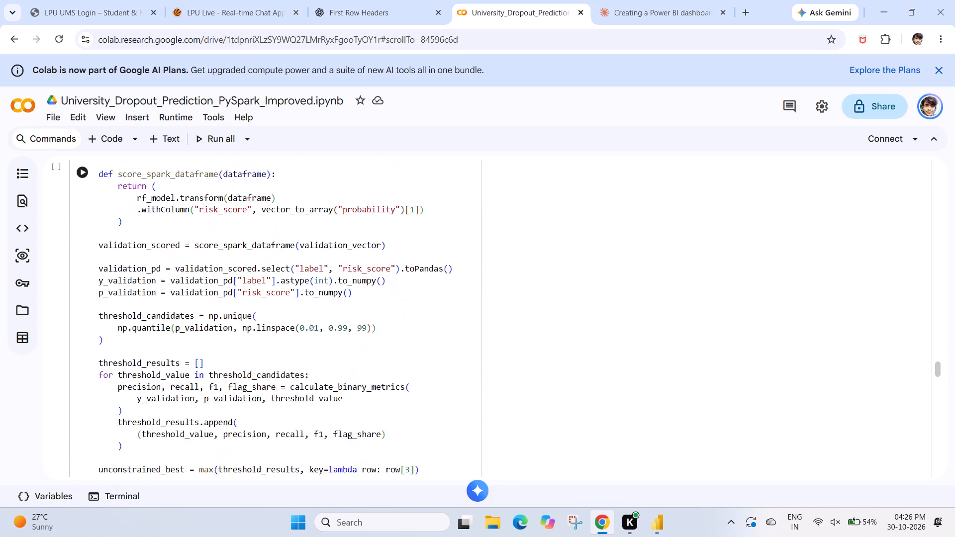
scroll(290, 367, down, 5)
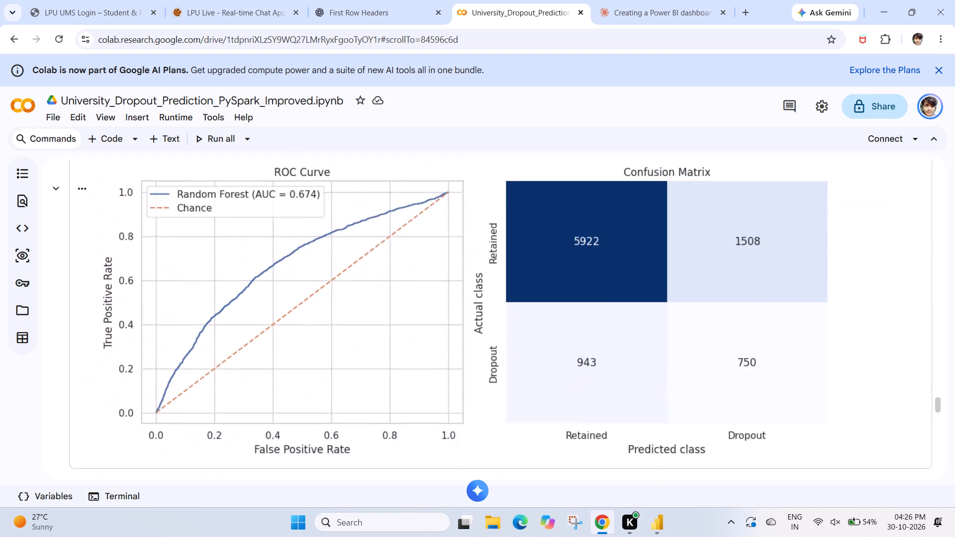
Examine the notebook's ROC and confusion matrix plotting code and the Random Forest feature importance section with its Top 15 Model Features chart.
scroll(290, 367, down, 3)
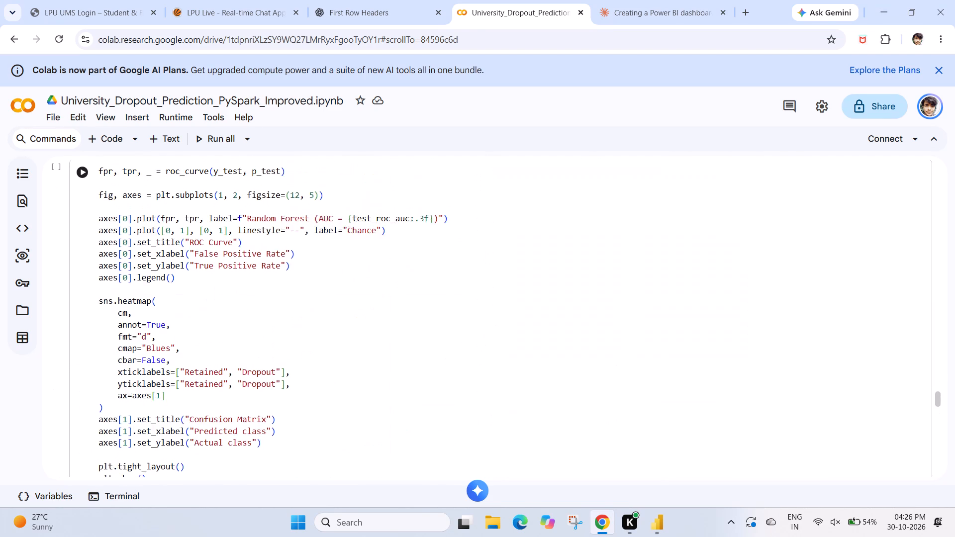
scroll(290, 367, down, 5)
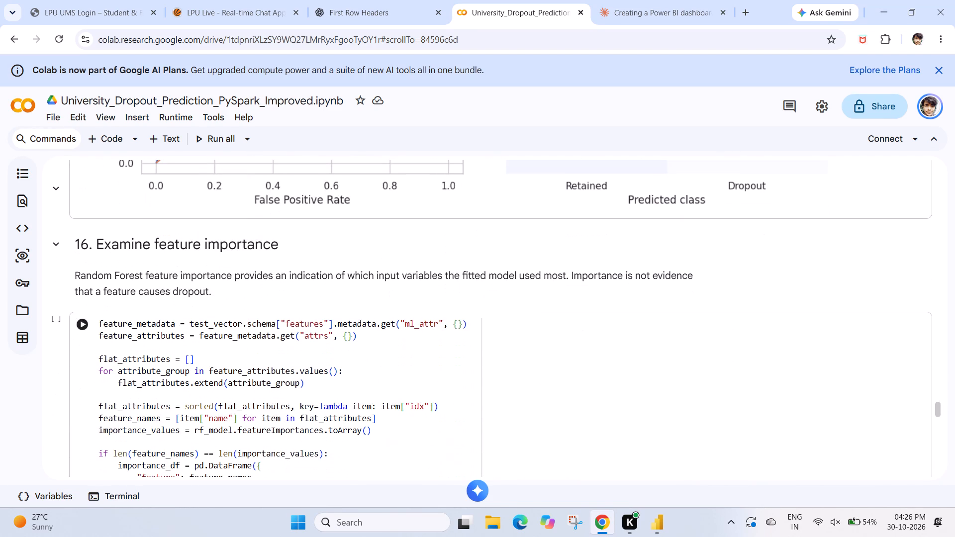
scroll(290, 367, down, 5)
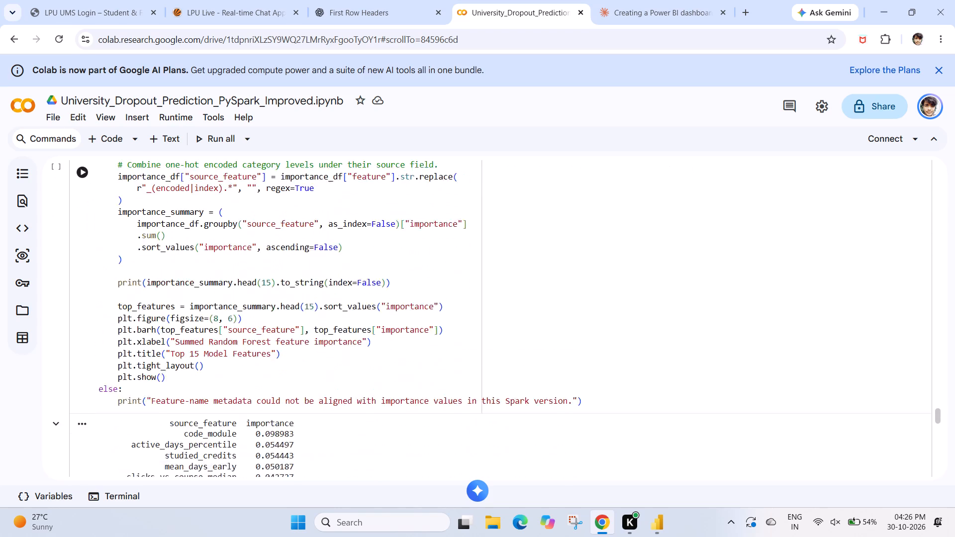
scroll(290, 367, down, 5)
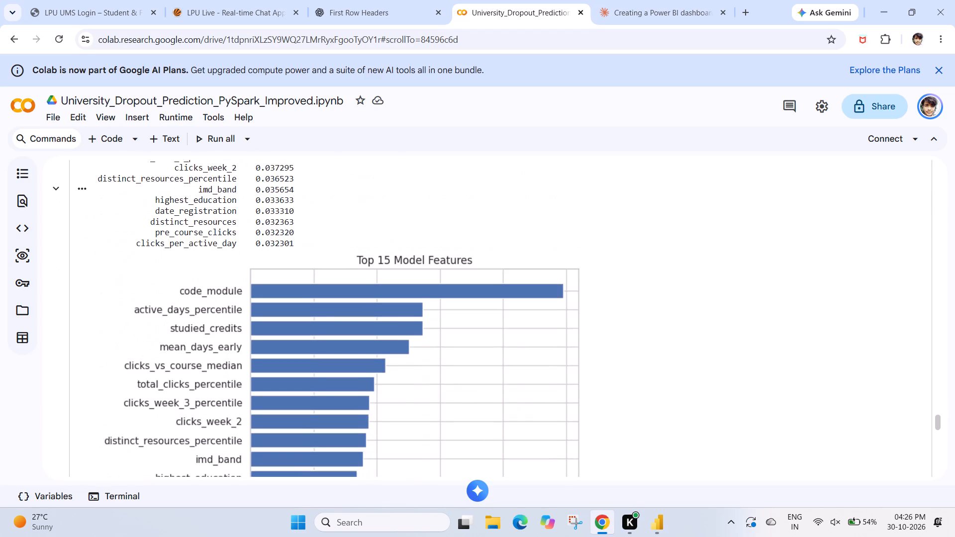
scroll(290, 367, down, 4)
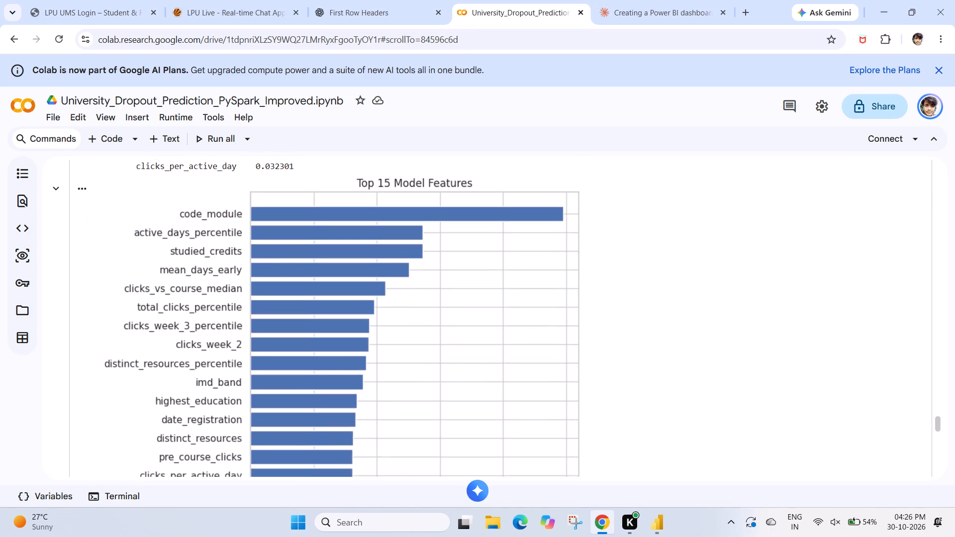
scroll(290, 367, down, 2)
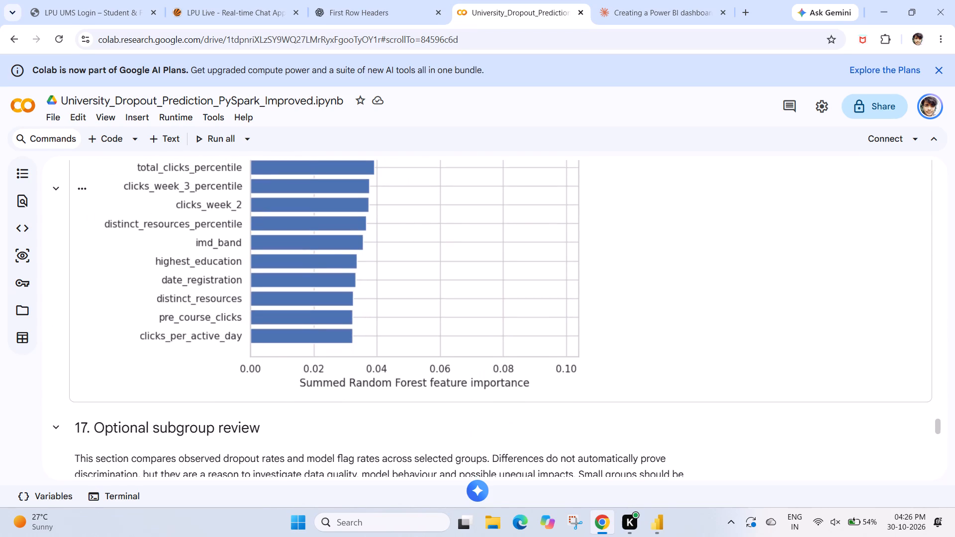
scroll(290, 367, down, 4)
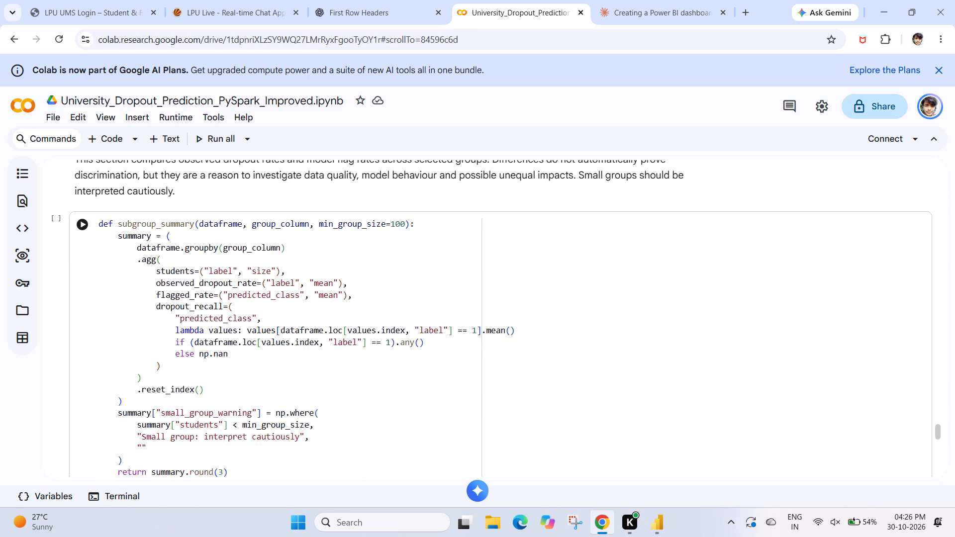
scroll(290, 367, down, 5)
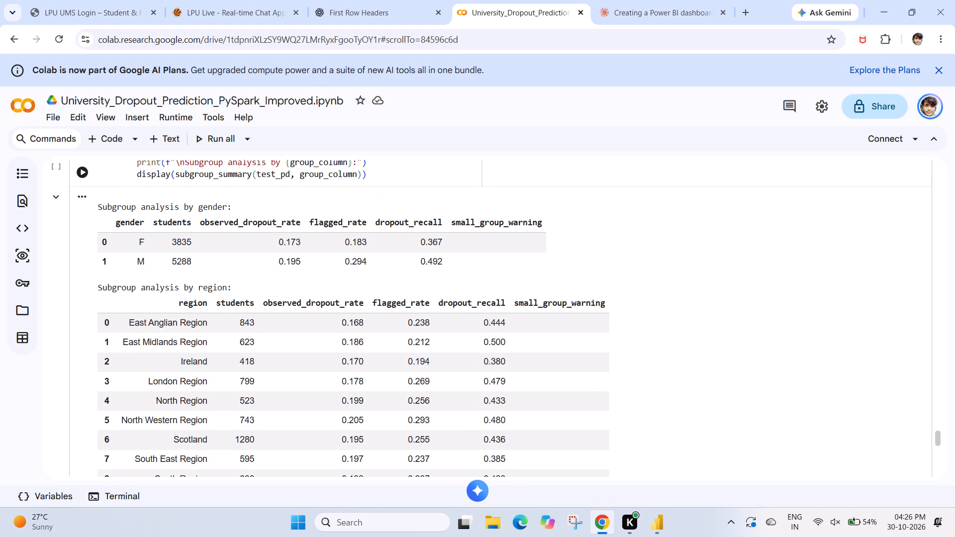
scroll(290, 367, down, 5)
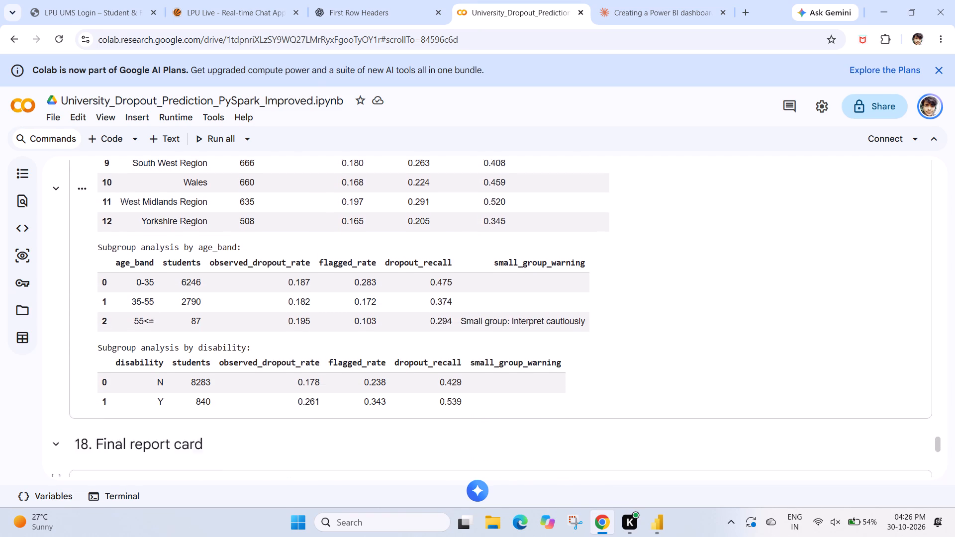
scroll(290, 367, down, 5)
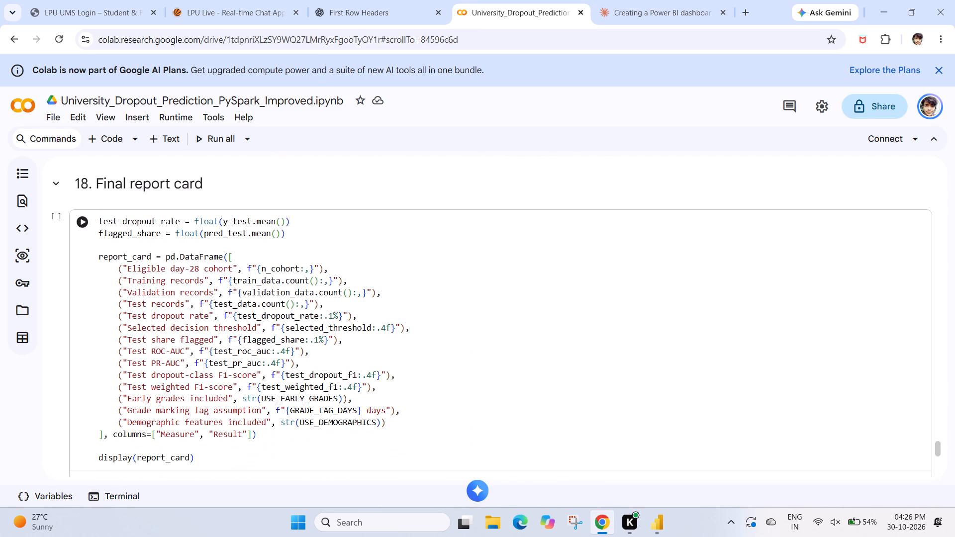
scroll(290, 367, down, 5)
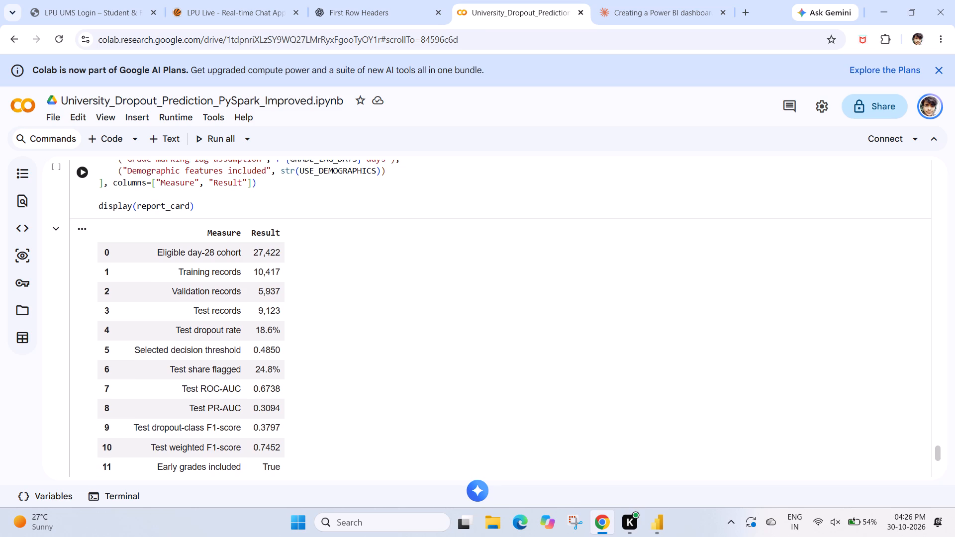
scroll(290, 367, down, 4)
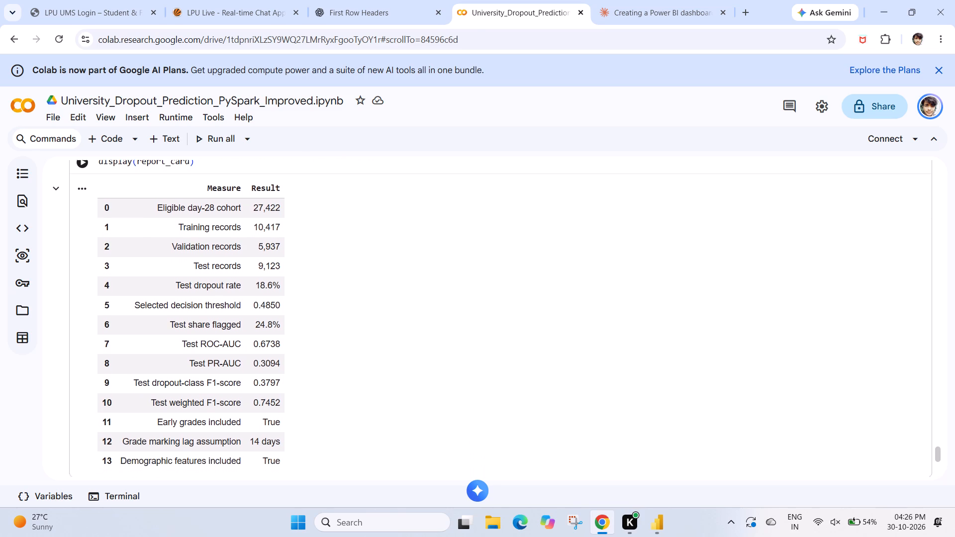
scroll(290, 367, down, 3)
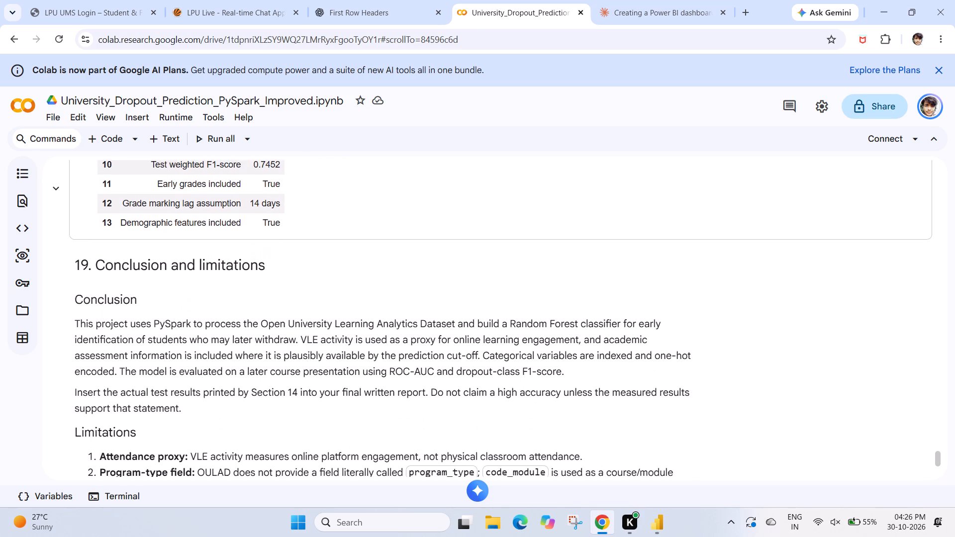
scroll(290, 367, down, 3)
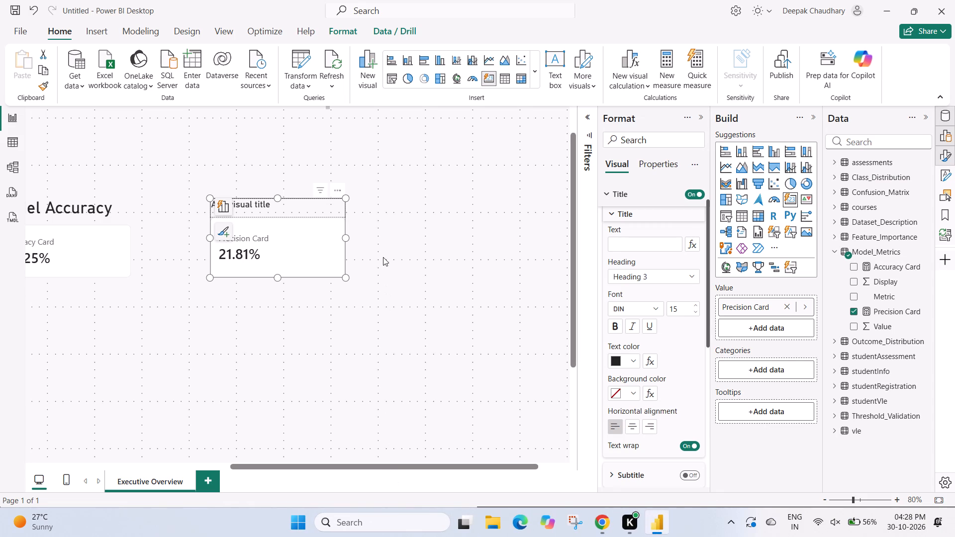
click(285, 206)
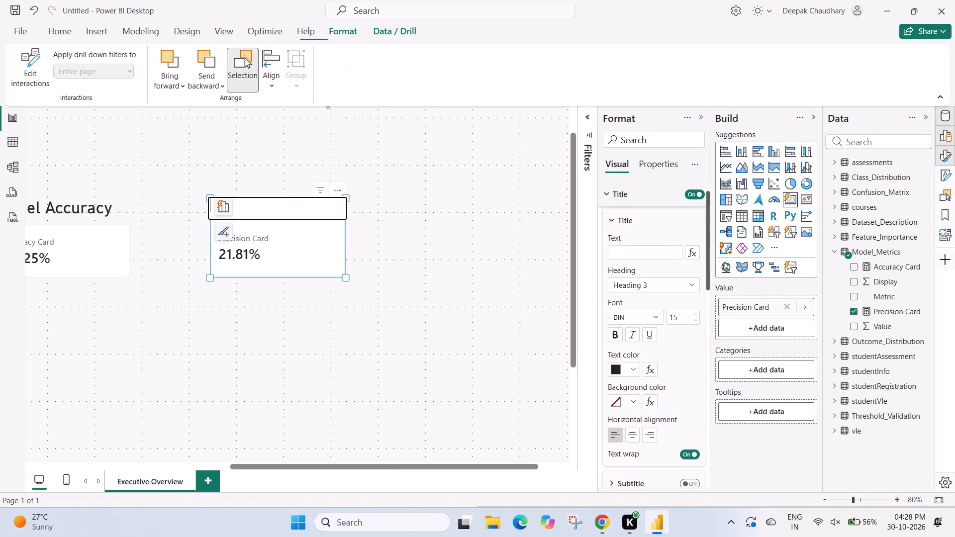
key(ctrl+v)
Set the font size of the Precision card's title to 28 and deselect the card.
key(ctrl+a)
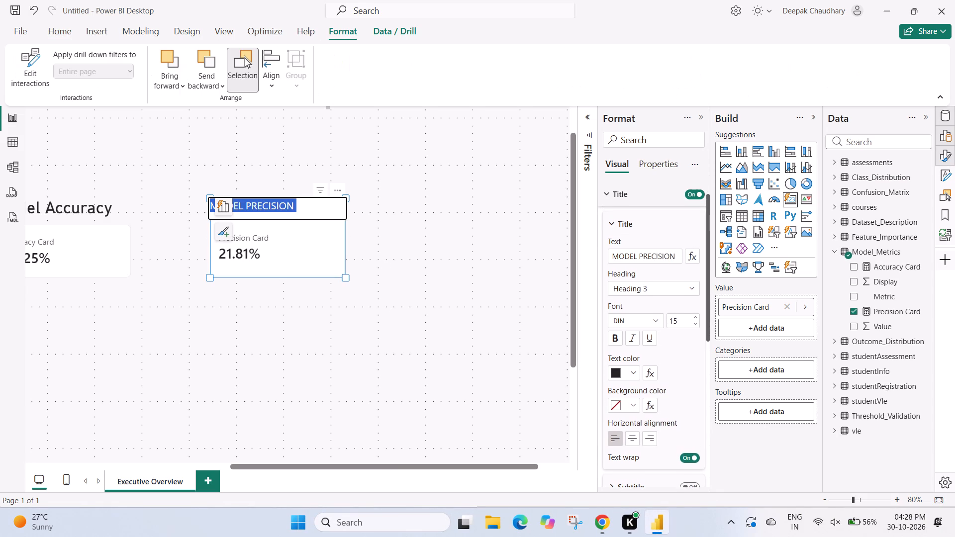
click(693, 320)
triple_click(693, 320)
triple_click(693, 320)
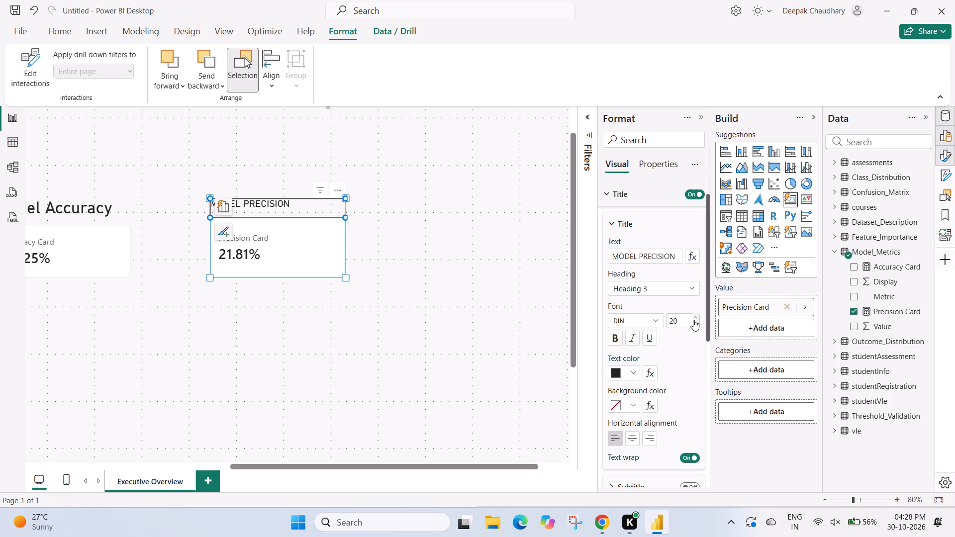
double_click(693, 320)
double_click(693, 320)
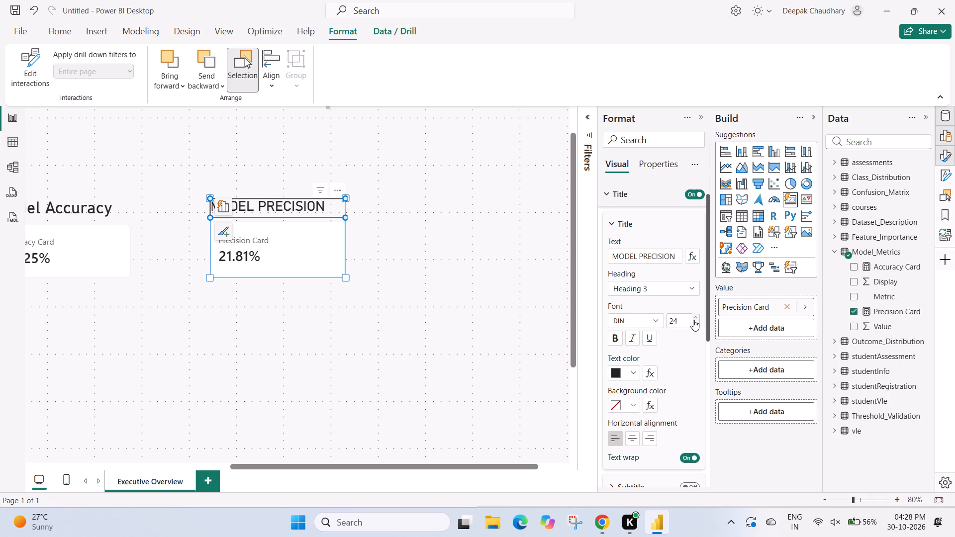
click(693, 320)
click(693, 320)
click(693, 320)
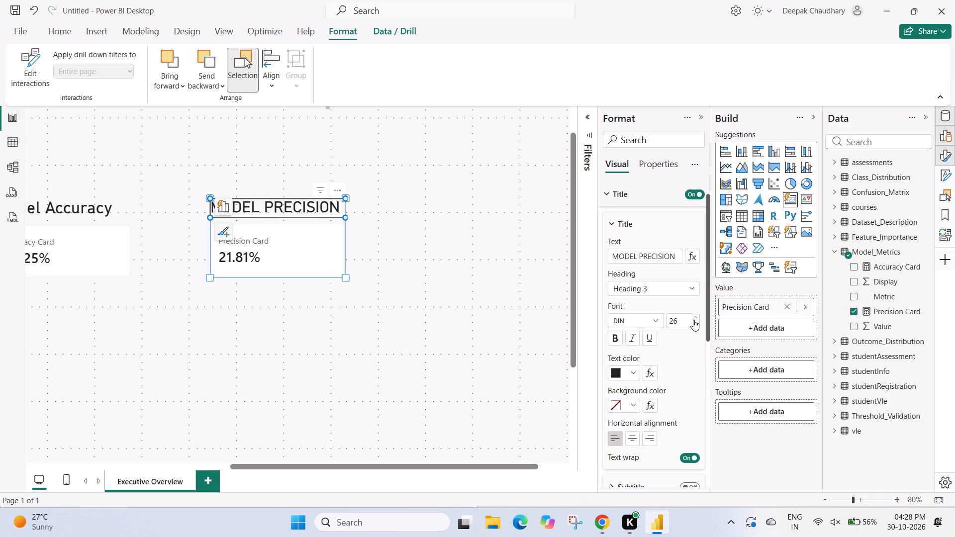
click(693, 320)
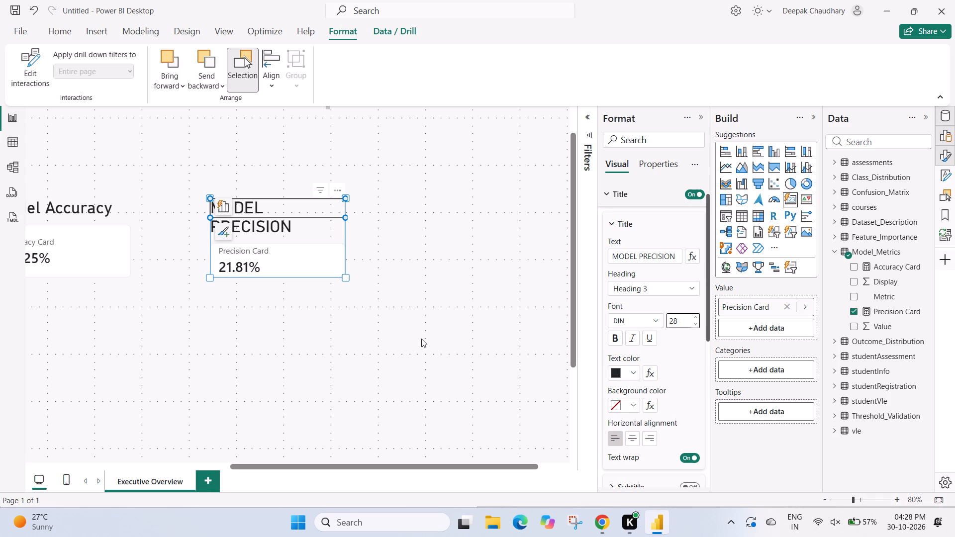
click(421, 339)
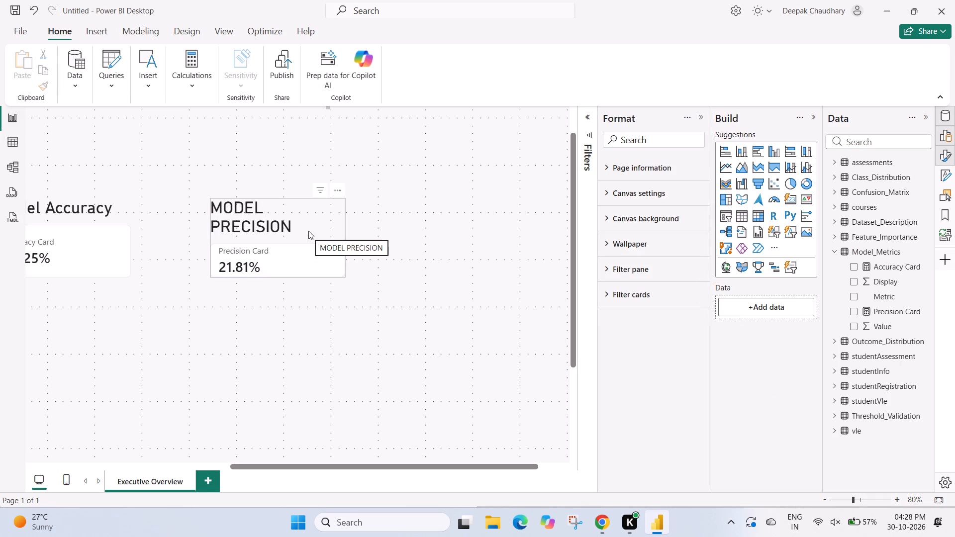
Retype the Precision card's title as Model Precision, matching the capitalisation of the Accuracy card's title.
click(83, 209)
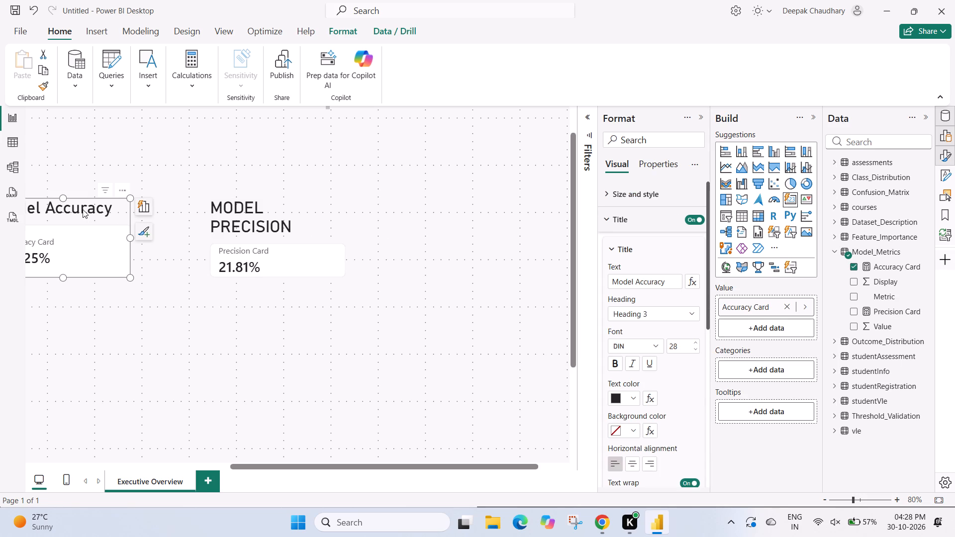
click(83, 209)
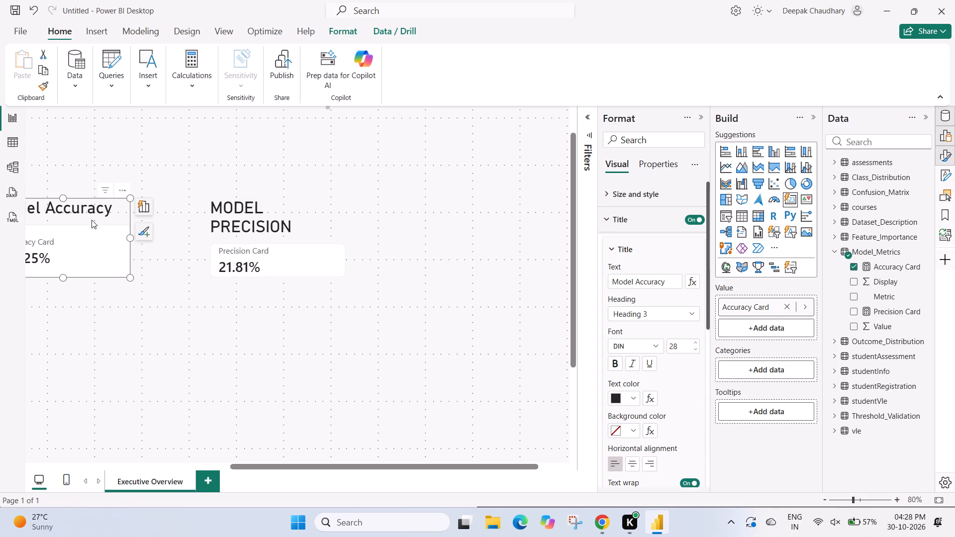
double_click(92, 210)
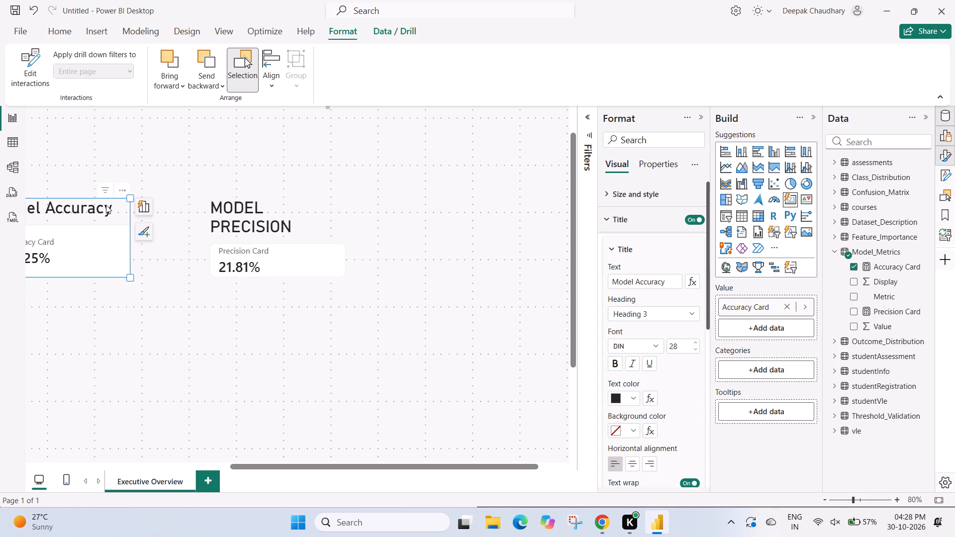
double_click(259, 218)
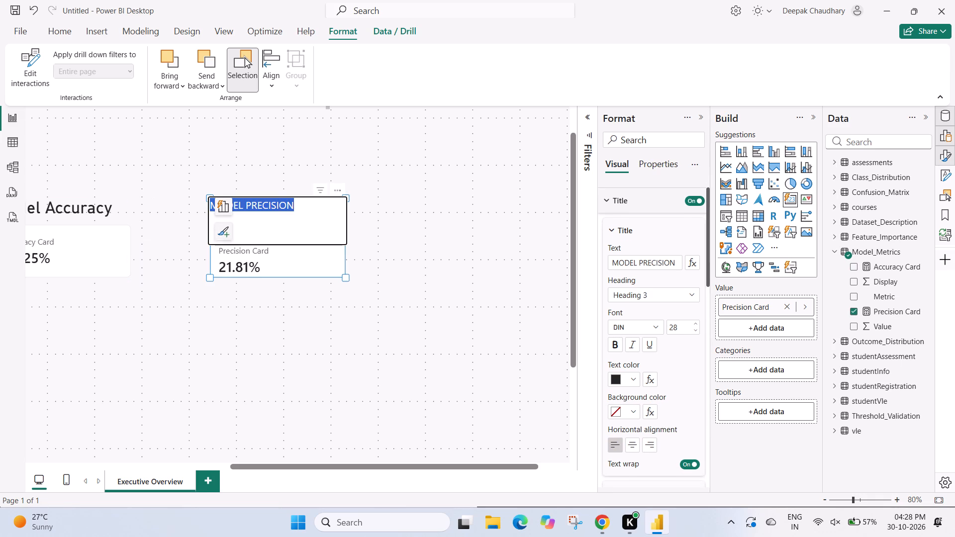
click(253, 206)
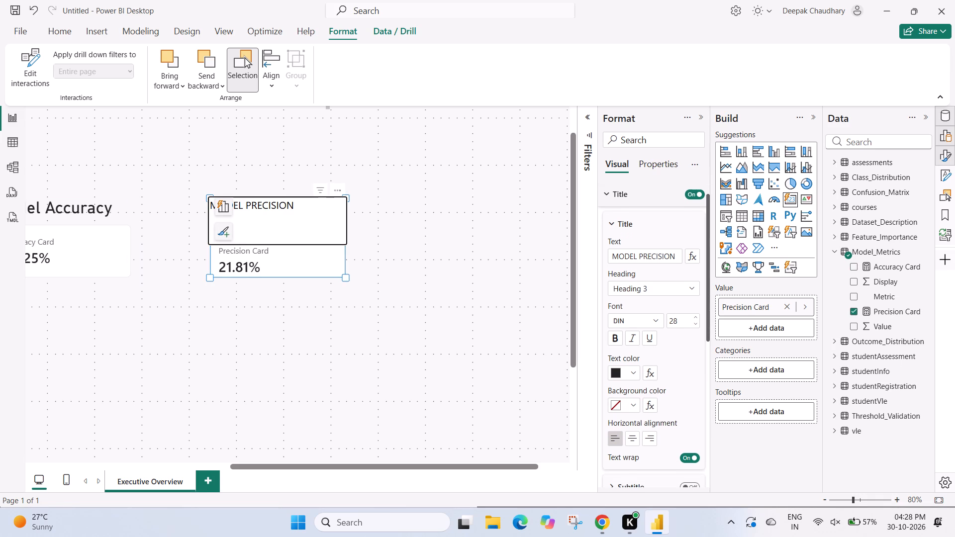
click(241, 204)
key(BackSpace)
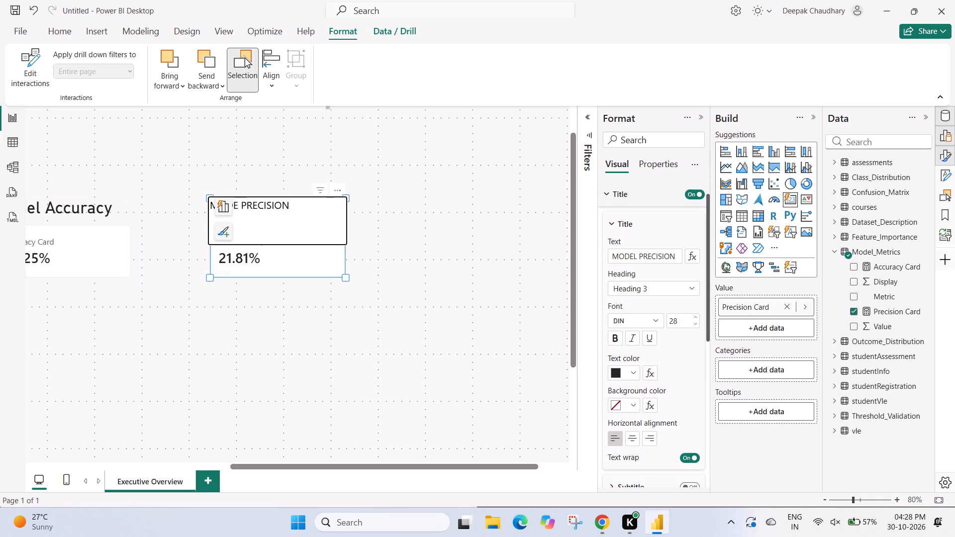
key(BackSpace)
key(BackSpace)
key(BackSpace)
key(BackSpace)
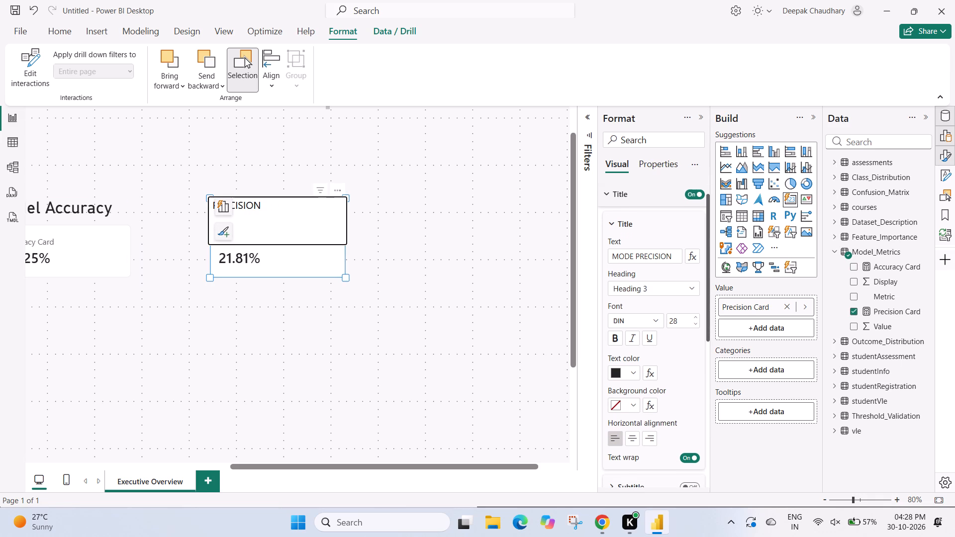
key(BackSpace)
text(Mos)
key(BackSpace)
text(del)
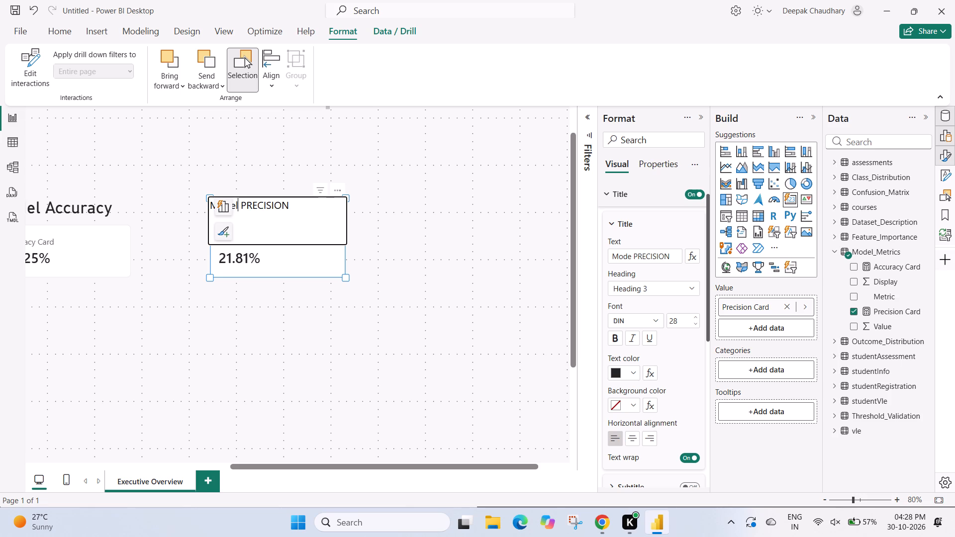
key(Right)
key(Right)
key(Right)
key(Right)
key(Right)
key(Right)
key(Right)
key(Right)
key(Right)
key(Right)
key(BackSpace)
key(BackSpace)
key(BackSpace)
key(BackSpace)
key(BackSpace)
key(BackSpace)
key(BackSpace)
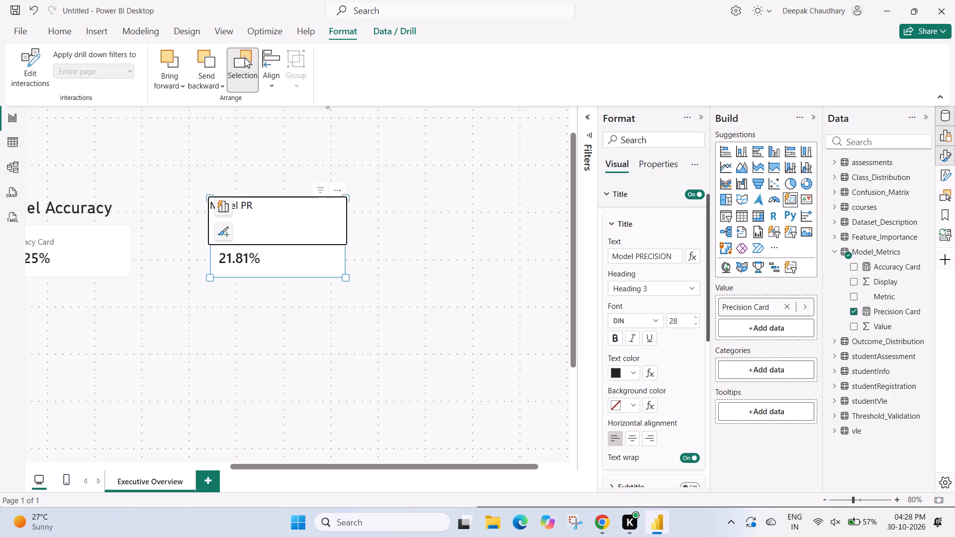
key(BackSpace)
text(recision)
click(536, 258)
click(431, 252)
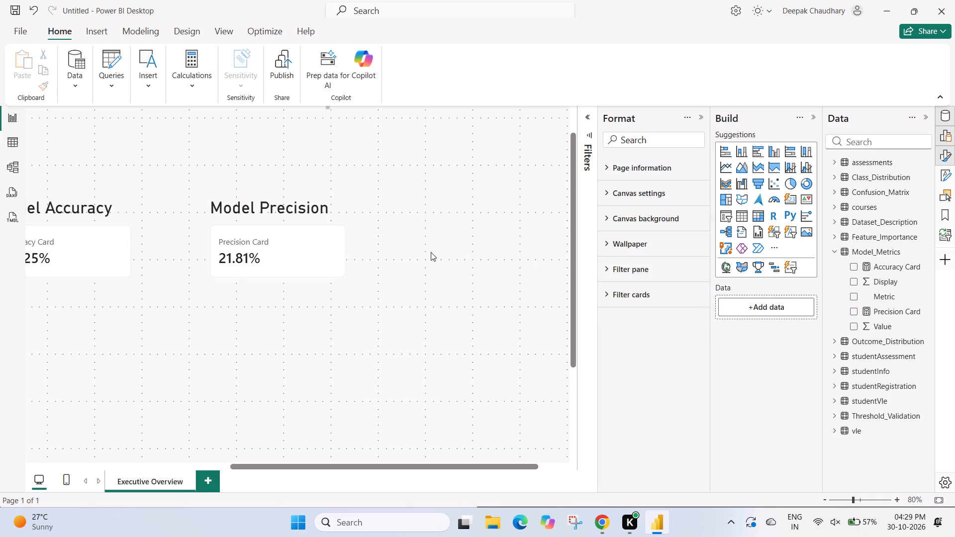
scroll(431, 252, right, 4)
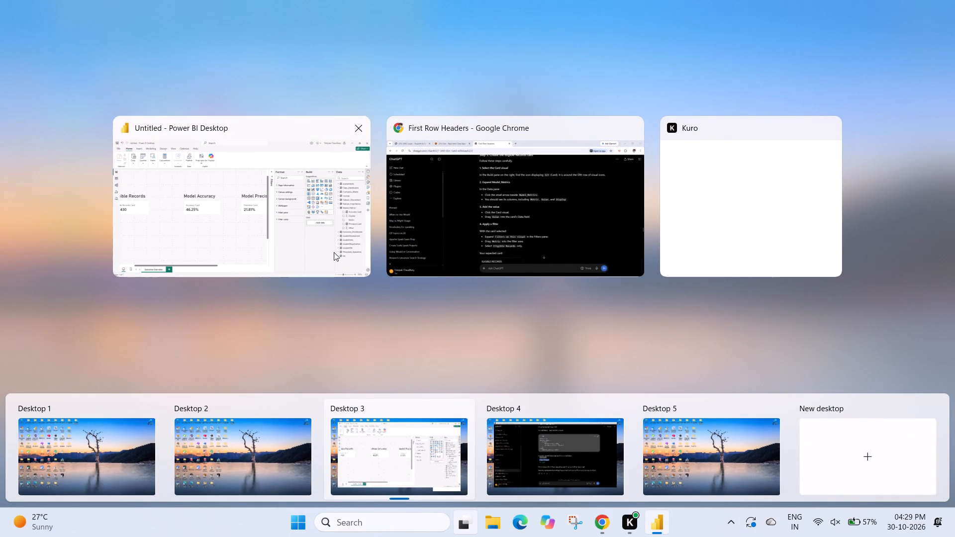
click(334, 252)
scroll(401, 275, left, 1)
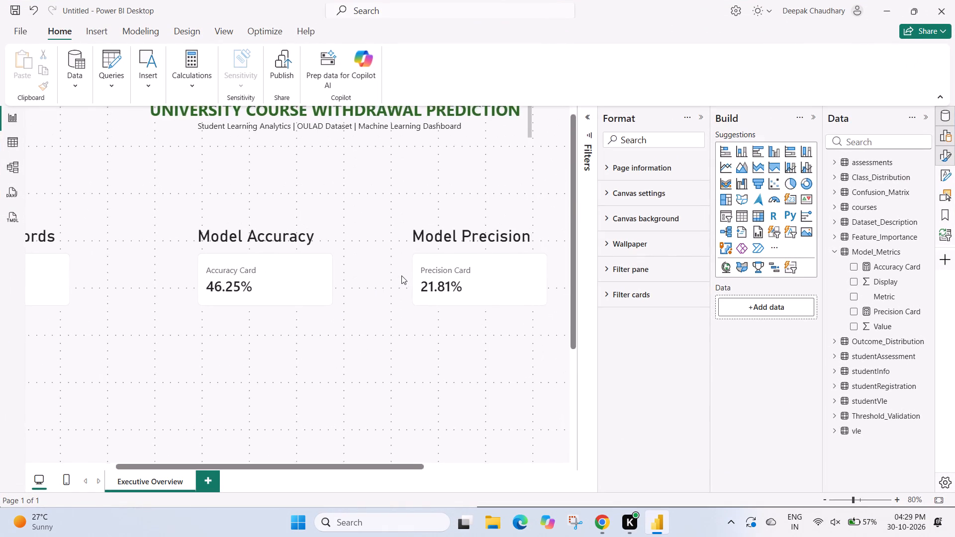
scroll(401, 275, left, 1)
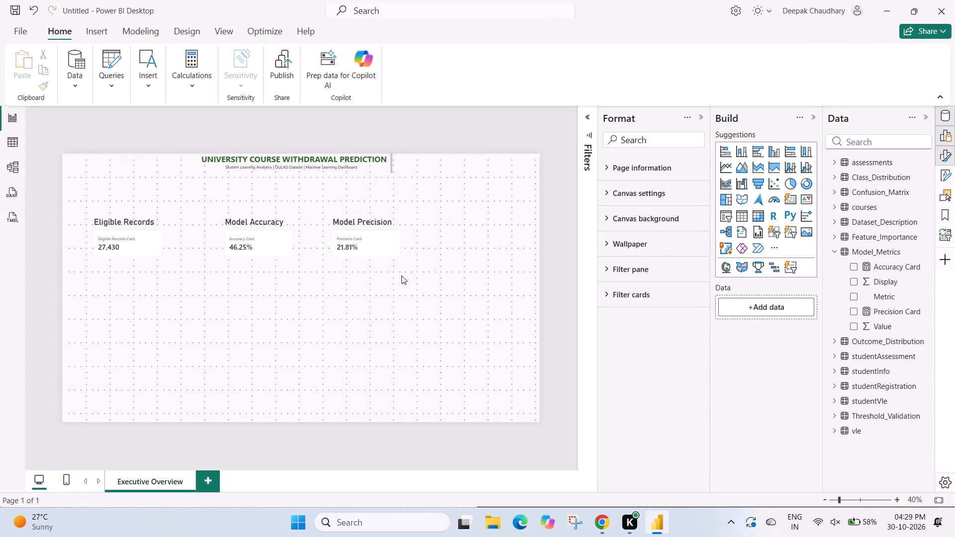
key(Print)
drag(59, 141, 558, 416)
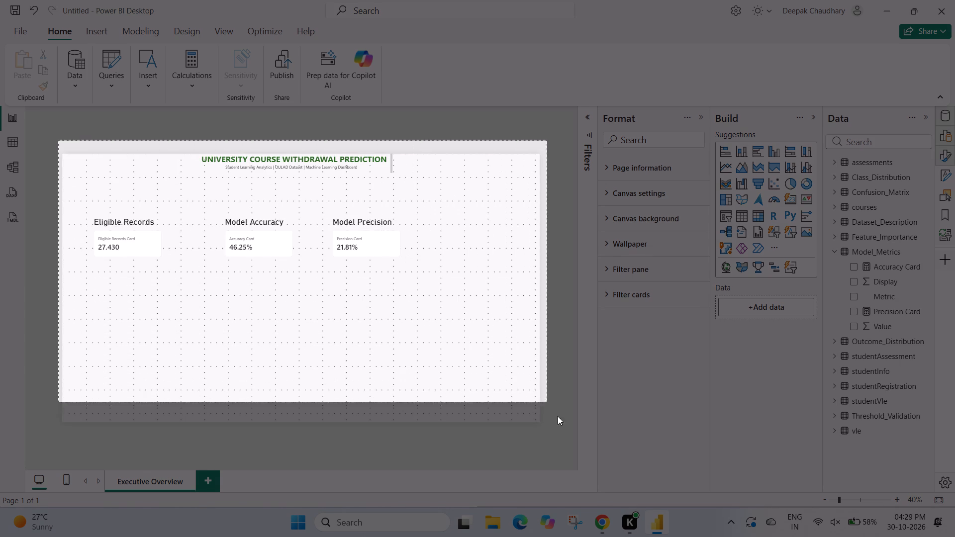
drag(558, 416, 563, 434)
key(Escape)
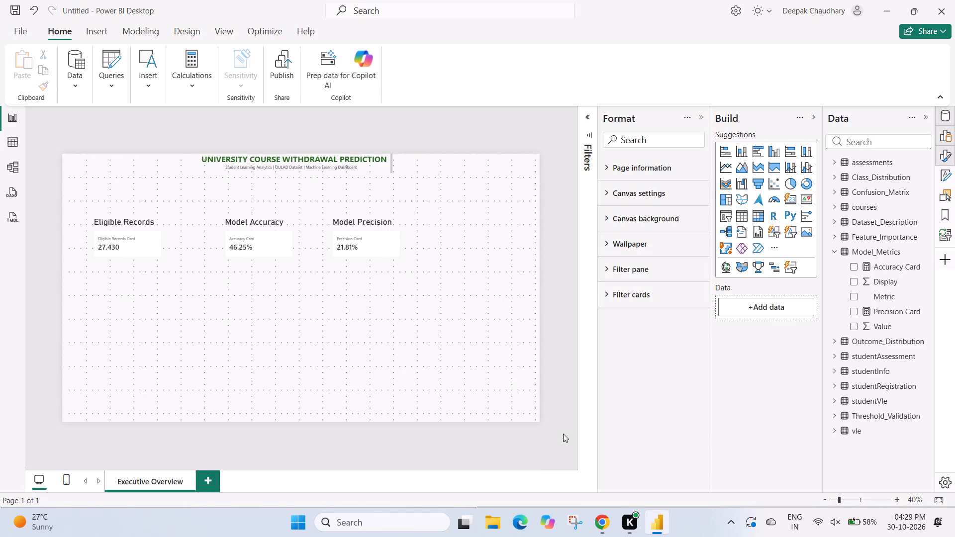
key(Print)
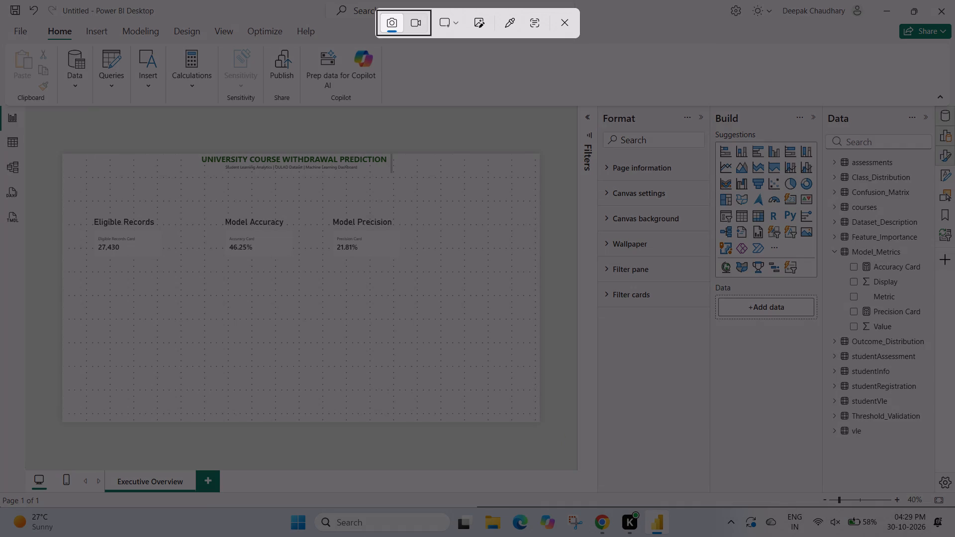
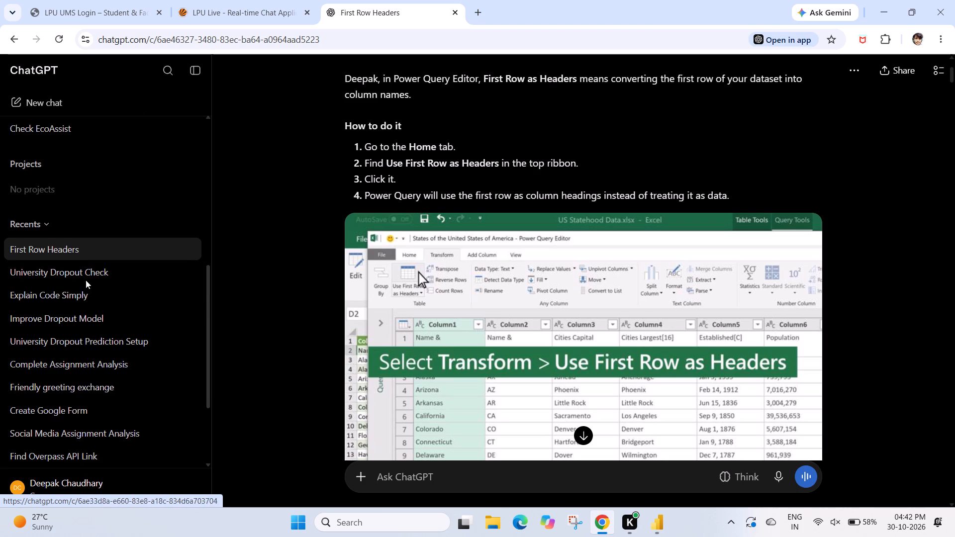
Open the University Dropout Check conversation and copy the title University Dropout Prediction from its first message.
click(89, 272)
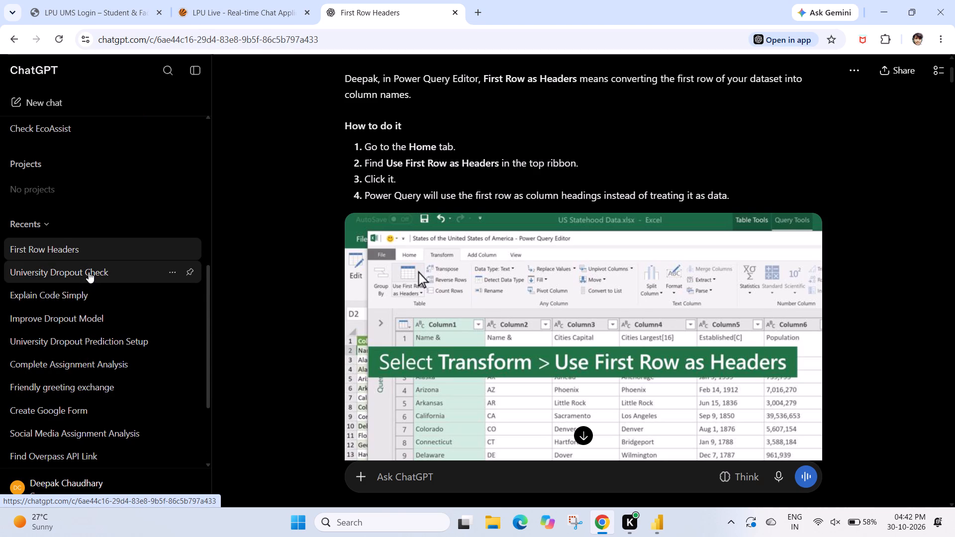
scroll(432, 289, down, 2)
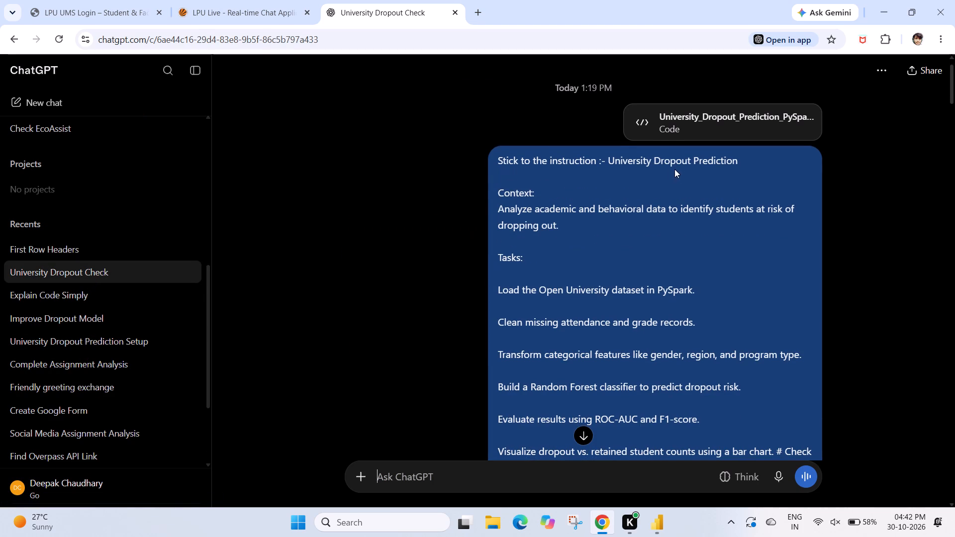
triple_click(631, 166)
click(631, 166)
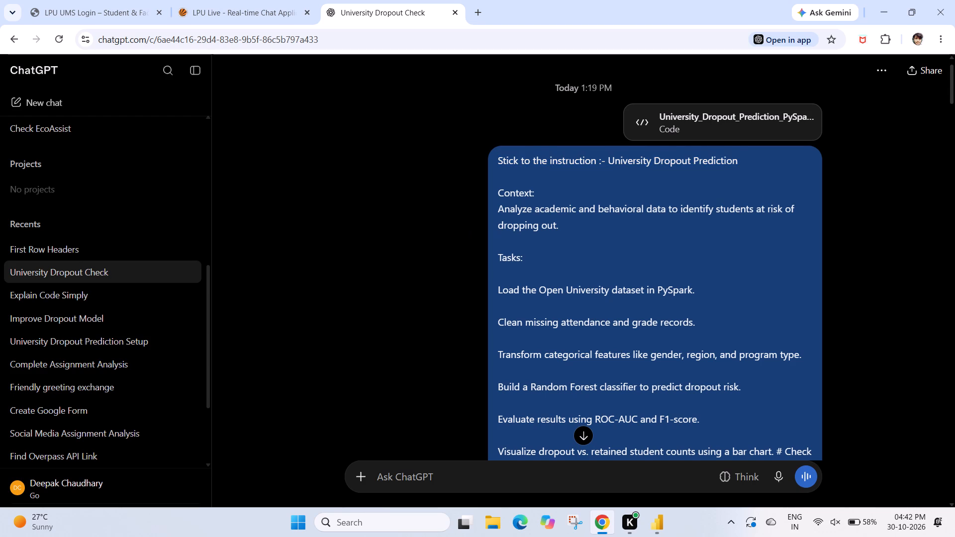
double_click(622, 159)
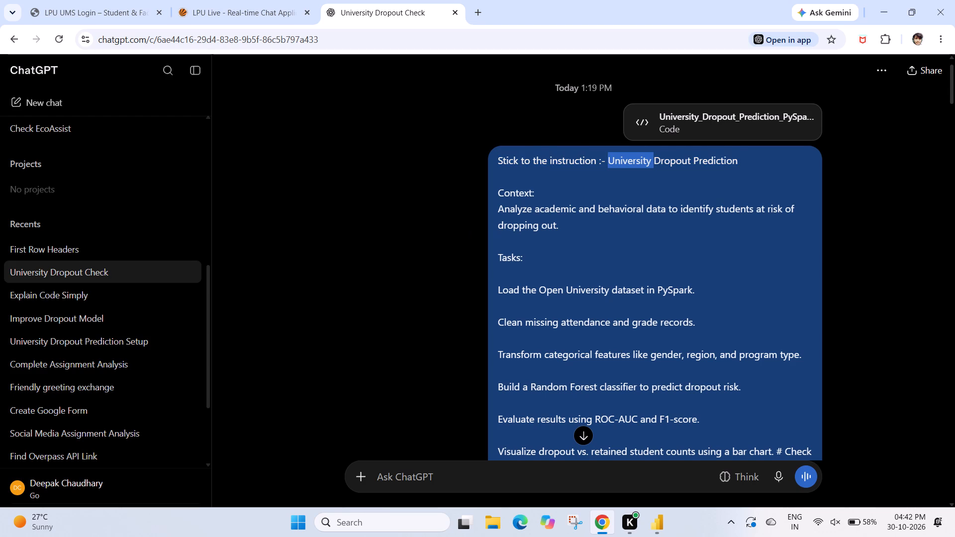
key(shift+Right)
key(shift+Right)
key(shift+Right)
key(shift+Right)
key(shift+Right)
key(shift+Right)
key(shift+Right)
key(shift+Right)
key(shift+Right)
key(shift+Right)
key(shift+Right)
key(shift+Right)
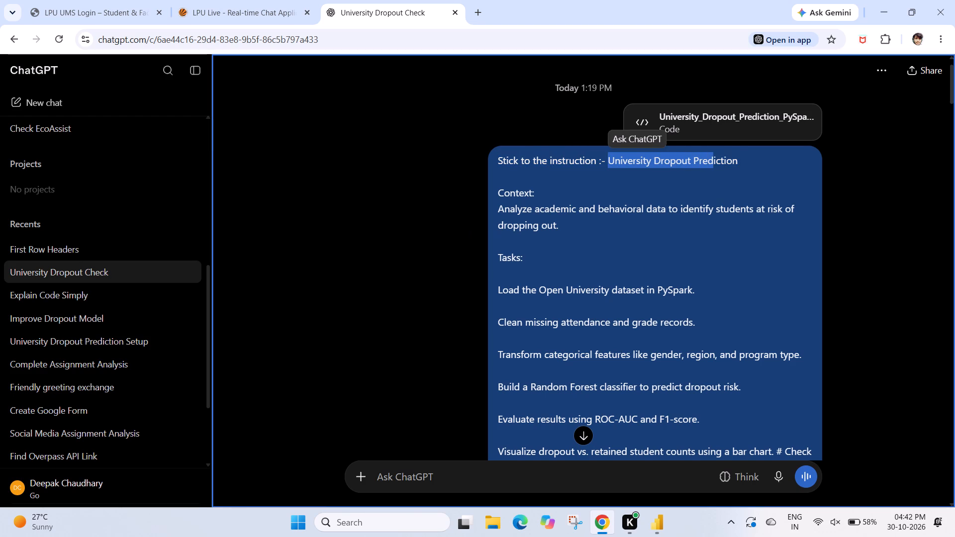
key(shift+Right)
key(shift+Right)
key(shift+Right)
key(shift+Right)
key(shift+Right)
key(shift+Right)
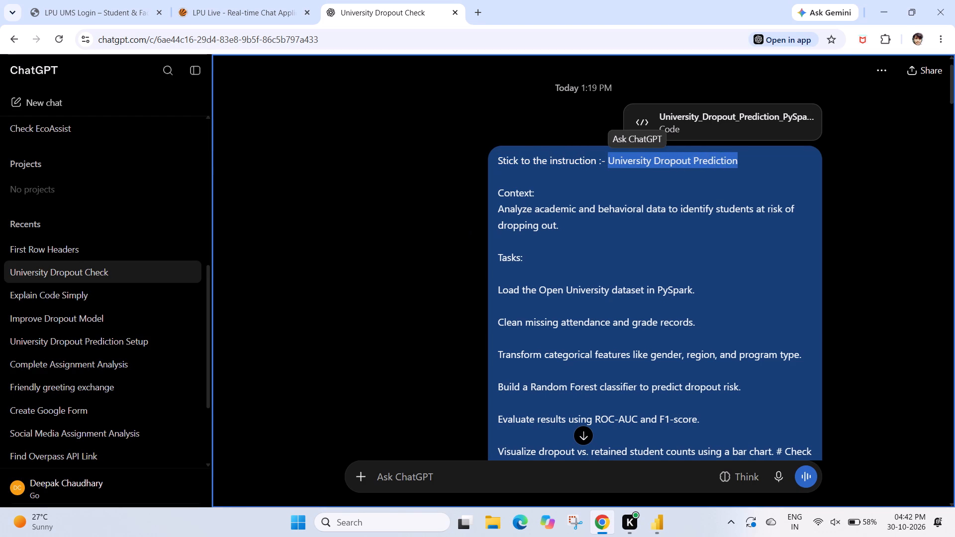
key(ctrl+c)
key(ctrl+c)
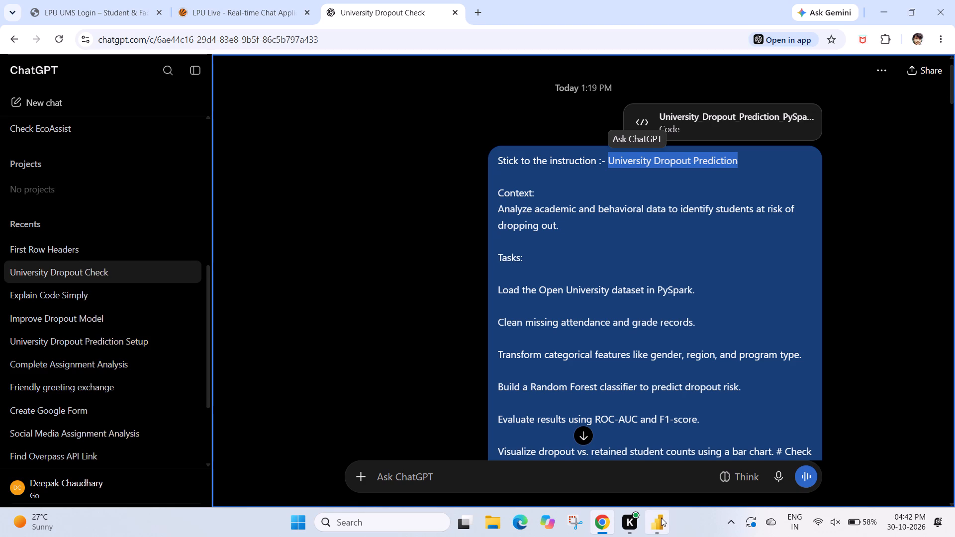
Return to Power BI and enter University Dropout Prediction Dashboard as the file name, pasting the copied title.
click(661, 522)
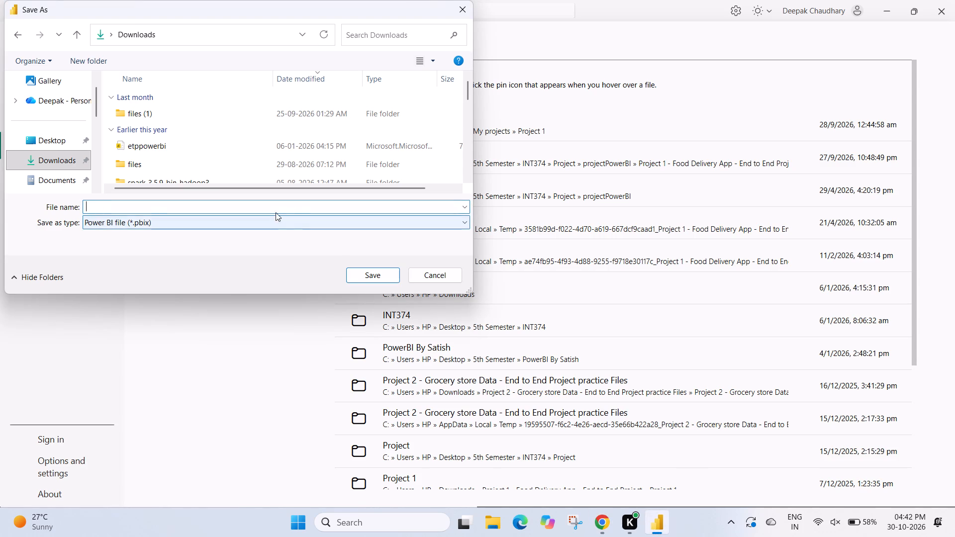
key(ctrl+v)
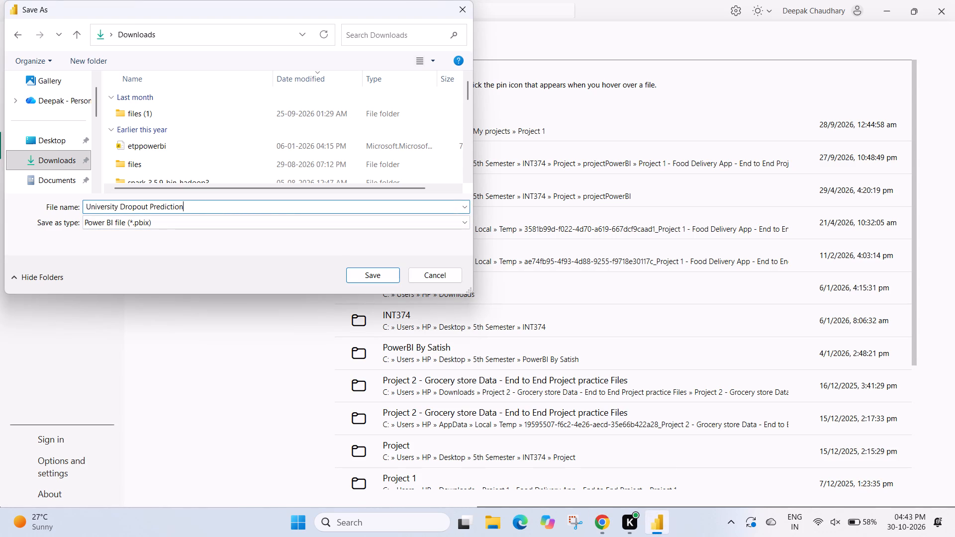
key(space)
text(Dahs)
key(BackSpace)
key(BackSpace)
key(BackSpace)
text(ashboard)
Move the word Dashboard from the end of the file name to its beginning, giving DashboardUniversity Dropout Prediction.
key(Left)
key(Left)
key(Left)
key(Left)
key(Left)
key(Left)
key(Left)
key(Left)
key(Left)
key(Left)
key(Right)
key(Right)
key(Left)
key(shift+Right)
key(shift+Right)
key(shift+Right)
key(shift+Right)
key(shift+Right)
key(shift+Right)
key(shift+Right)
key(shift+Right)
key(shift+Right)
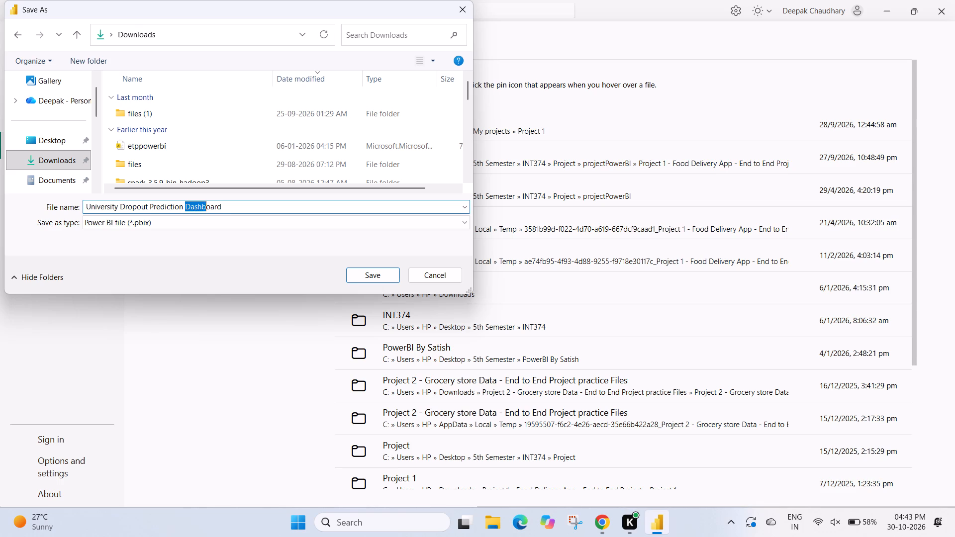
key(ctrl+c)
key(BackSpace)
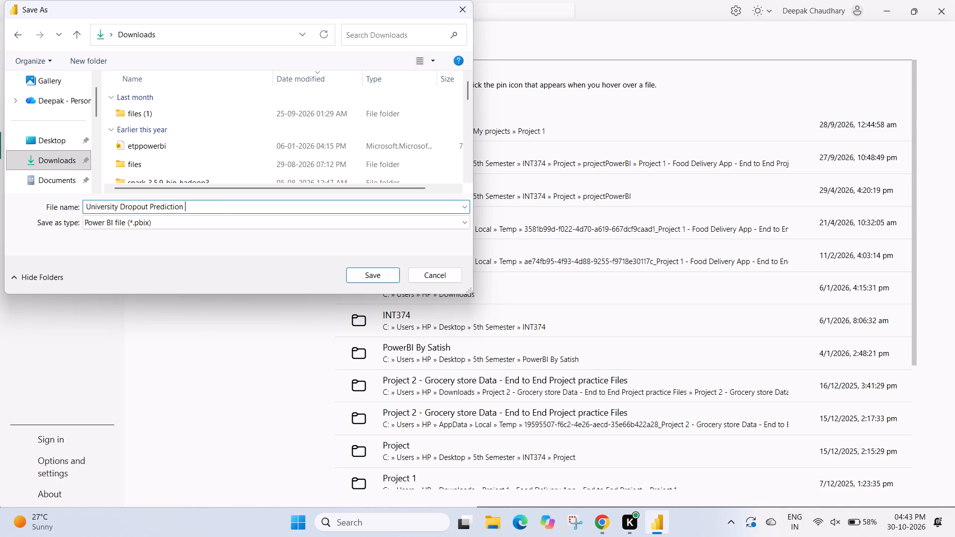
key(Left)
key(Left)
key(Left)
key(Left)
key(Left)
key(Left)
key(Left)
key(Left)
key(Left)
key(Left)
key(Left)
key(Left)
key(Left)
key(Left)
key(Left)
key(Left)
key(Left)
key(Left)
key(Left)
key(Left)
key(ctrl+v)
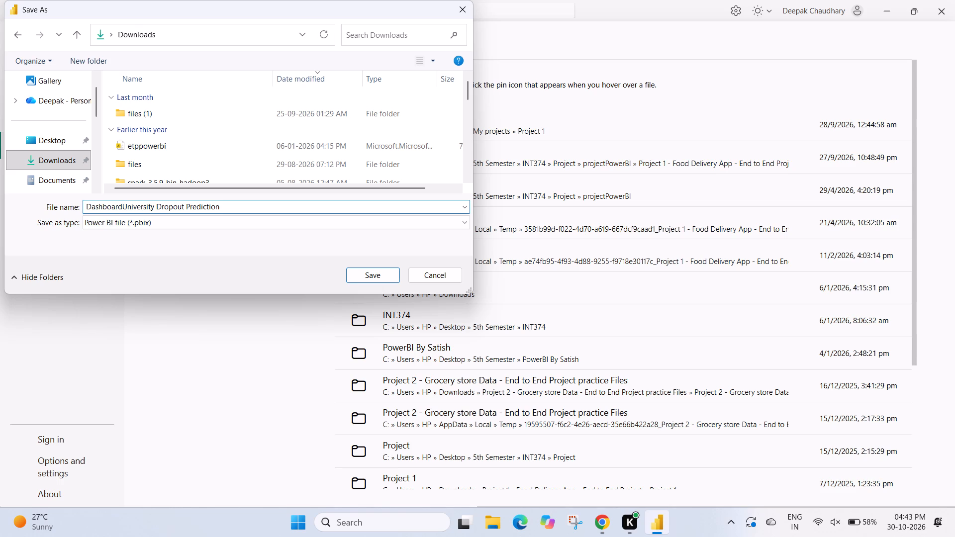
Prefix the file name with Power_BI and a space, and save the report as a Power BI file in Downloads.
key(Left)
key(Left)
key(Left)
key(Left)
key(Left)
key(Left)
key(Left)
key(Left)
key(Left)
key(Left)
key(Left)
key(Left)
key(Left)
key(Left)
key(Left)
text(Power)
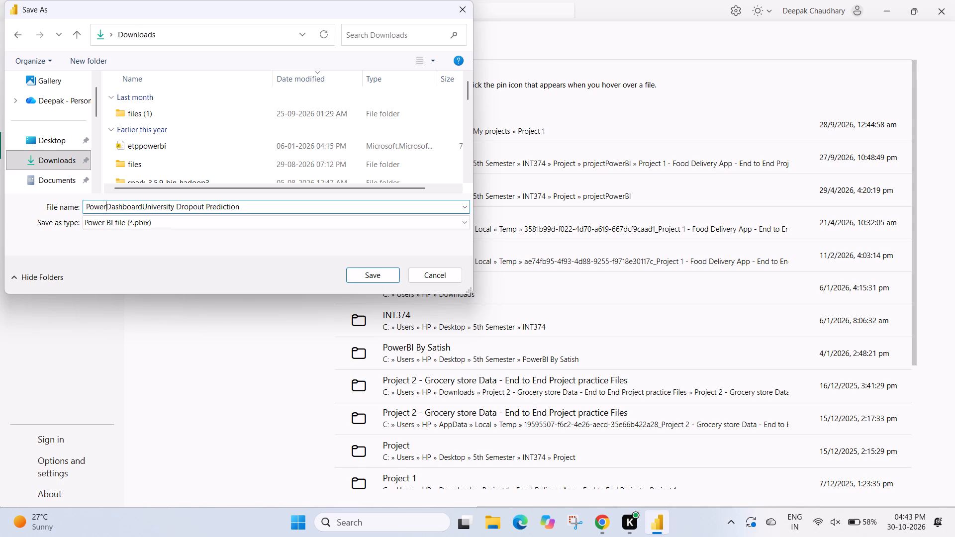
text(_BI)
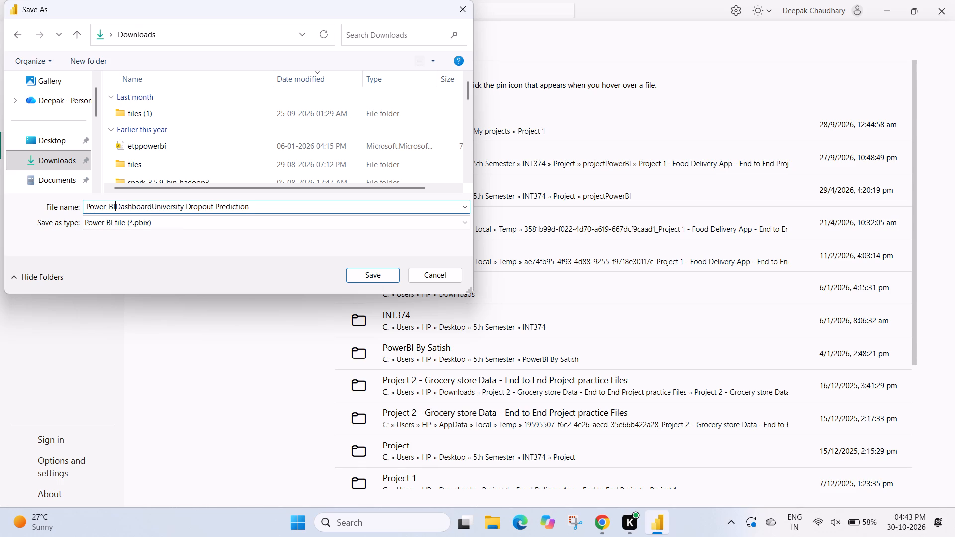
key(space)
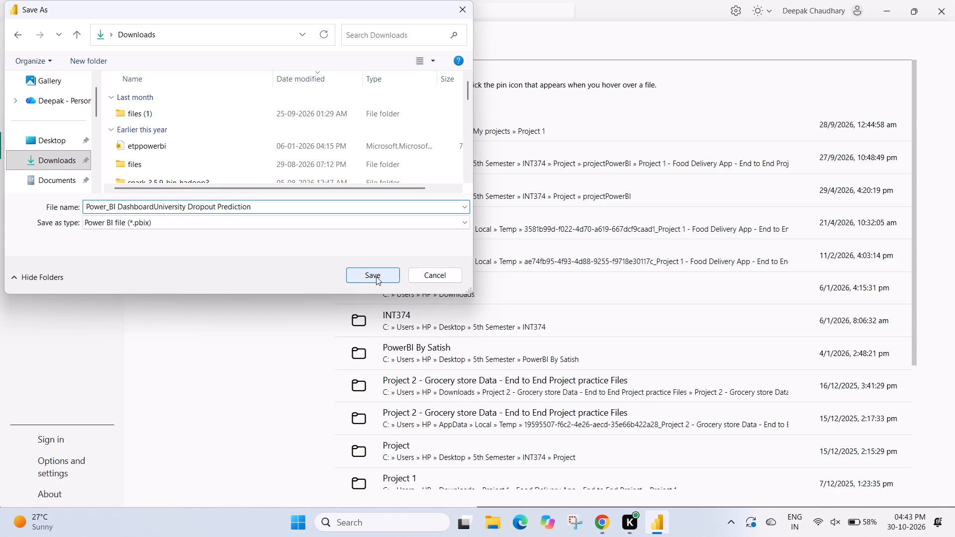
click(376, 276)
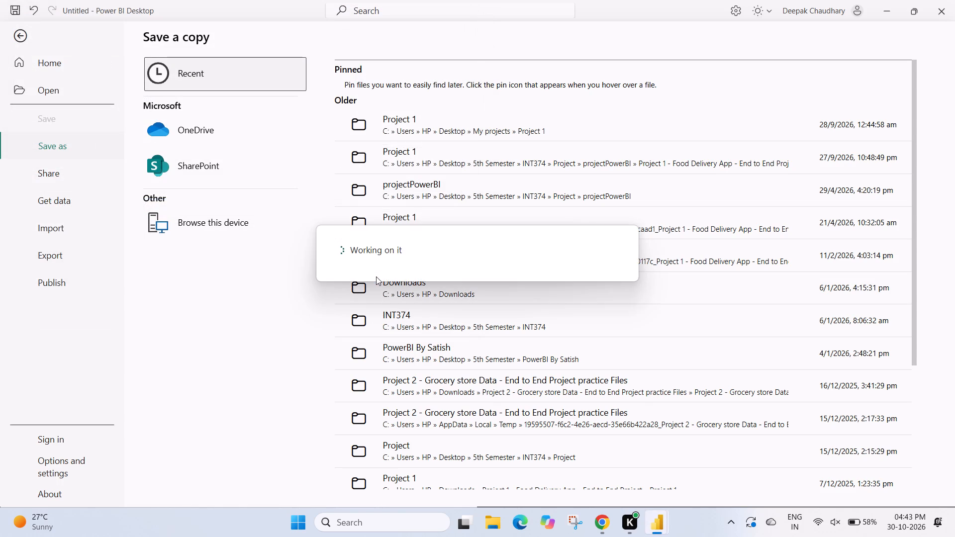
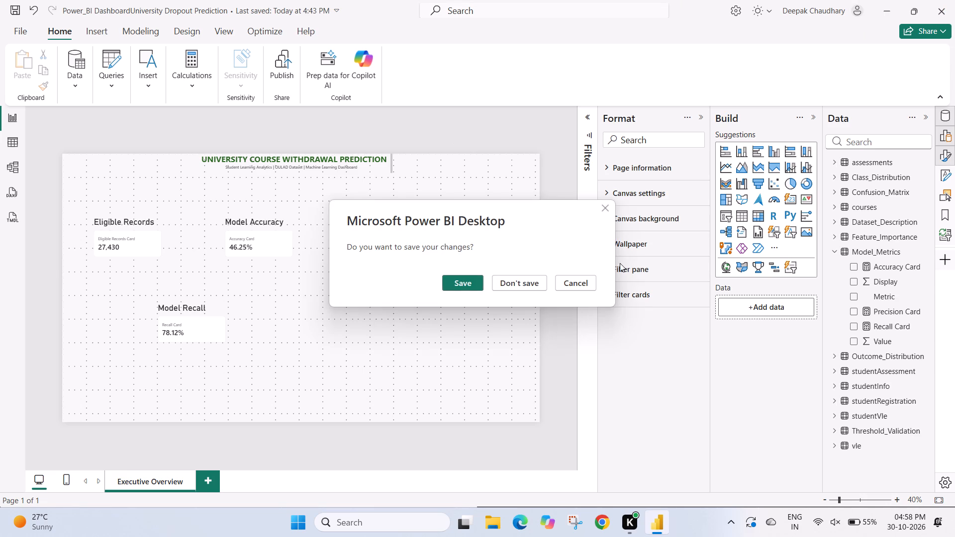
Save the changes to the University Dropout Prediction dashboard report while closing it.
click(462, 289)
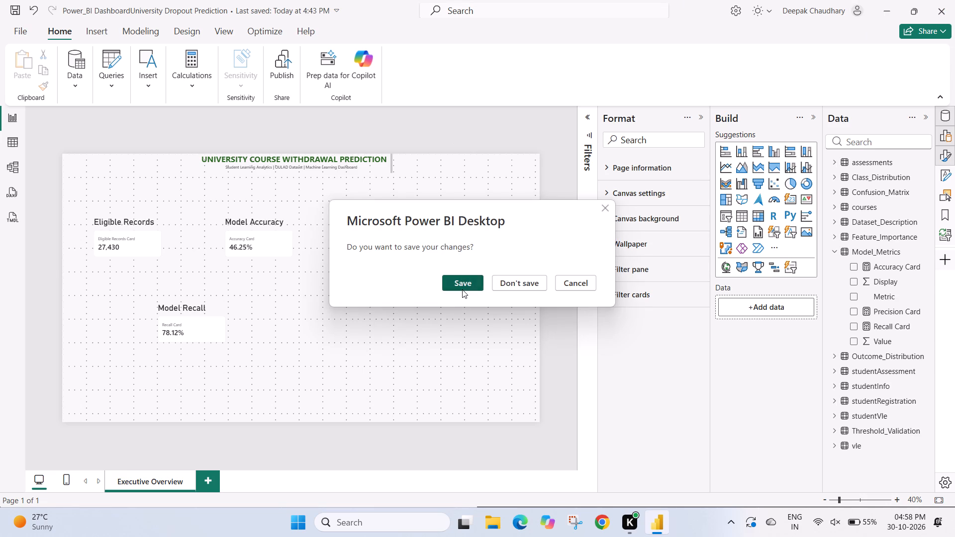
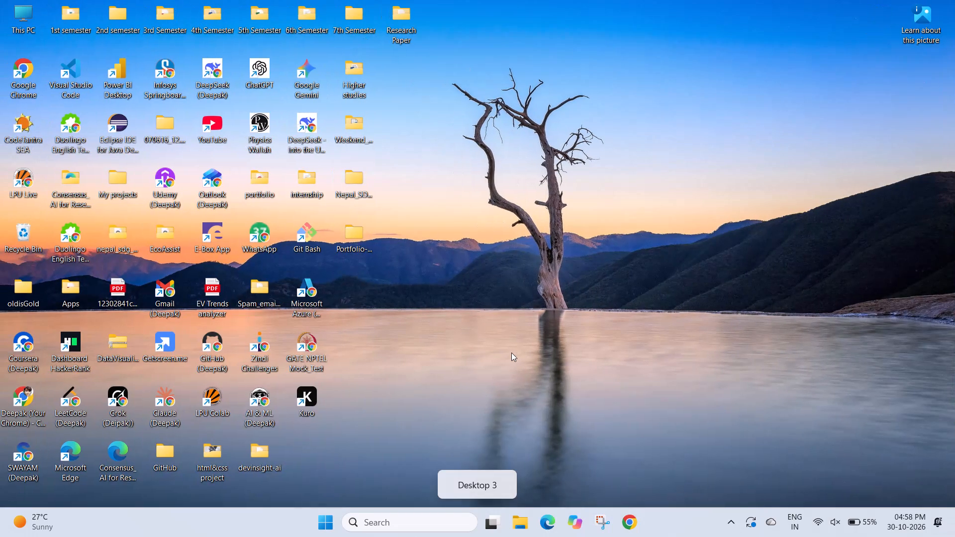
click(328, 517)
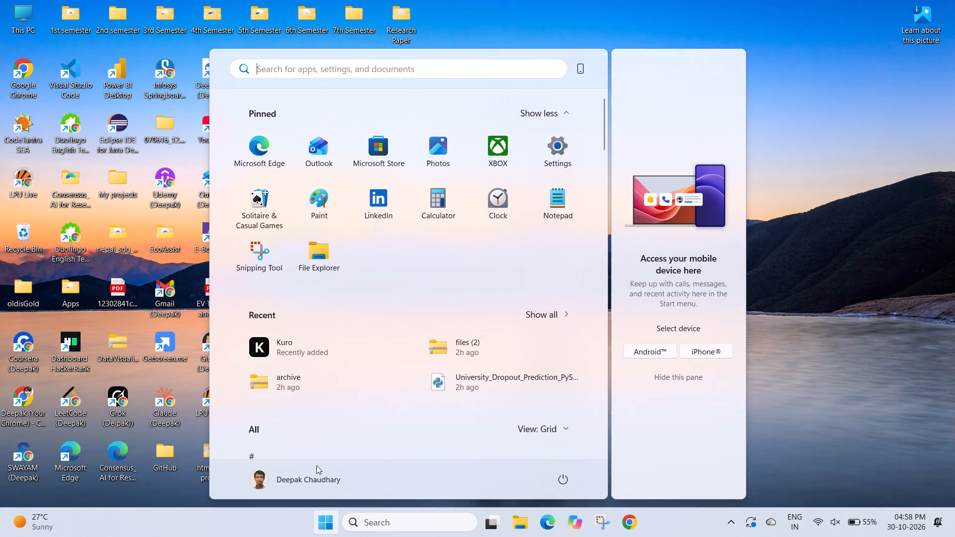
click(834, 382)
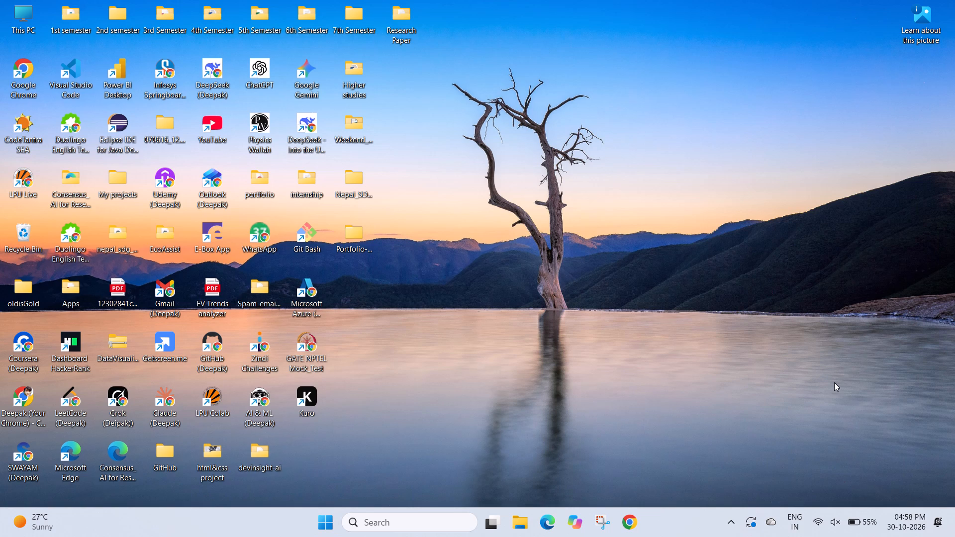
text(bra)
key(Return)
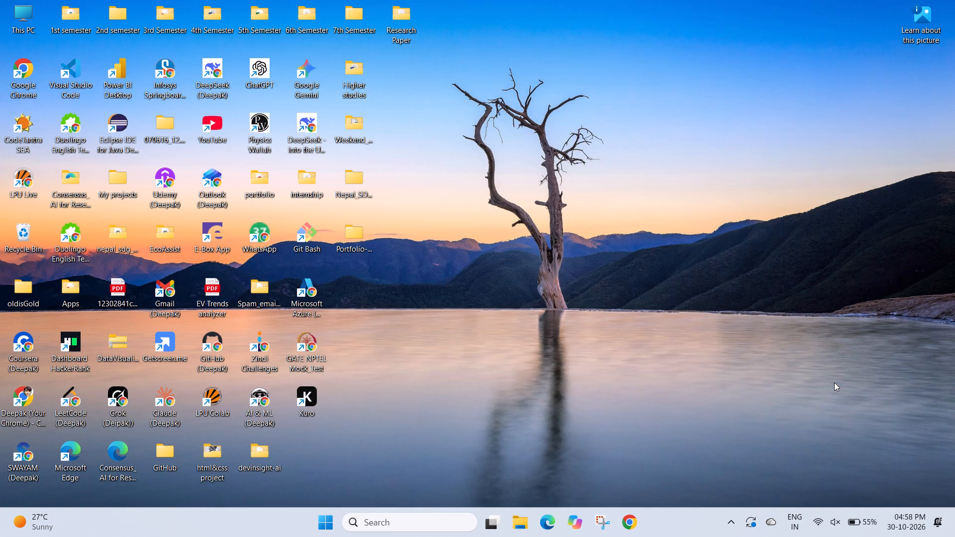